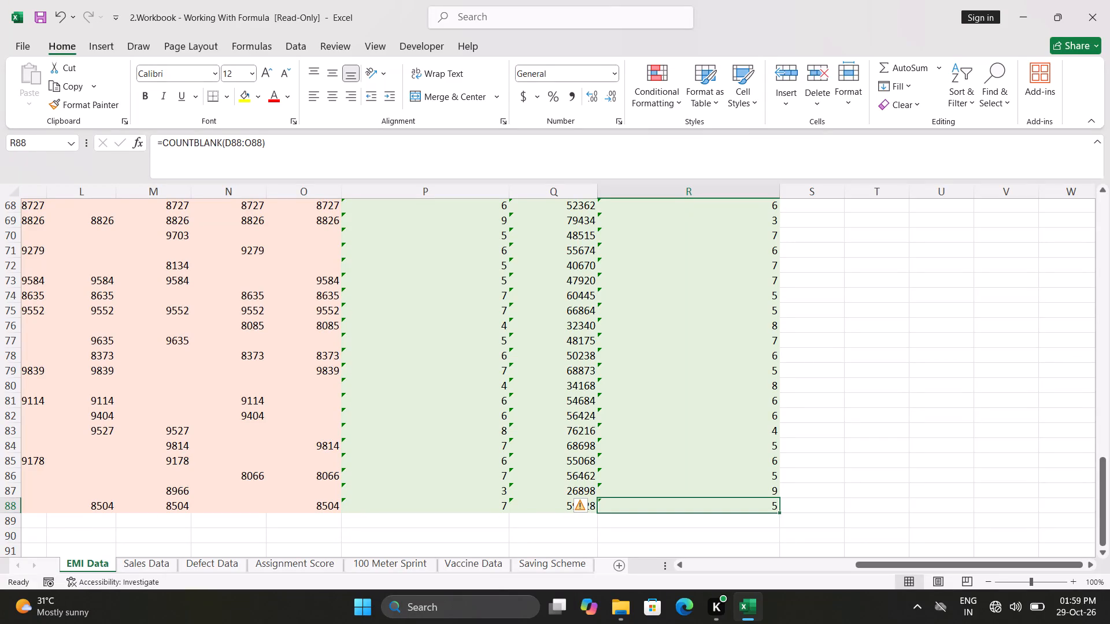
Check the error checking options offered for the missing-installment formula in R88, leaving the settings as they are.
click(580, 506)
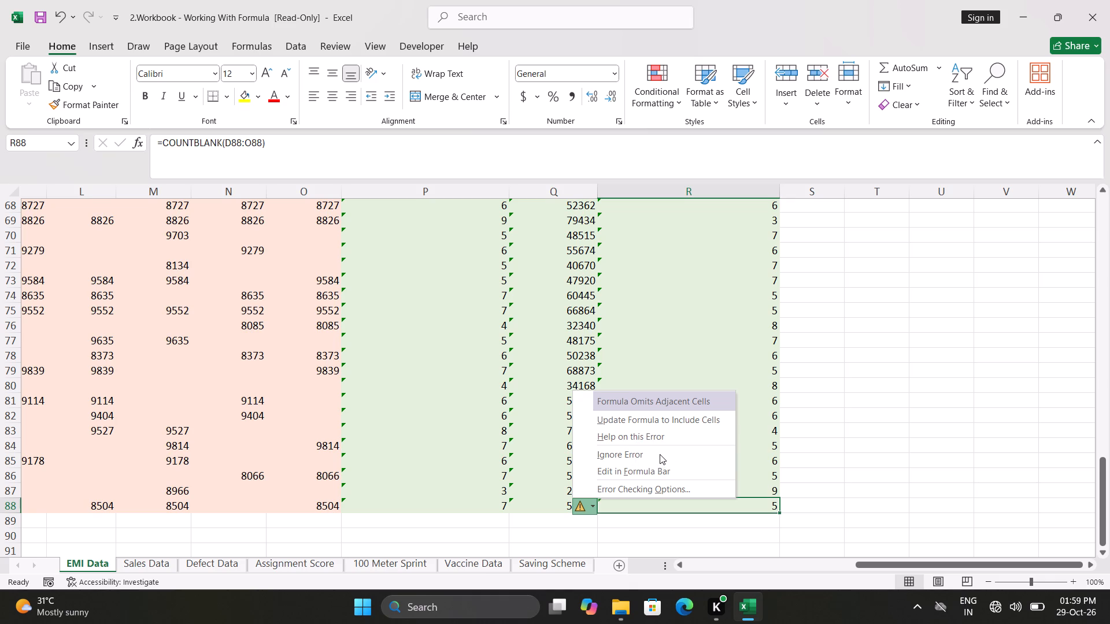
click(697, 487)
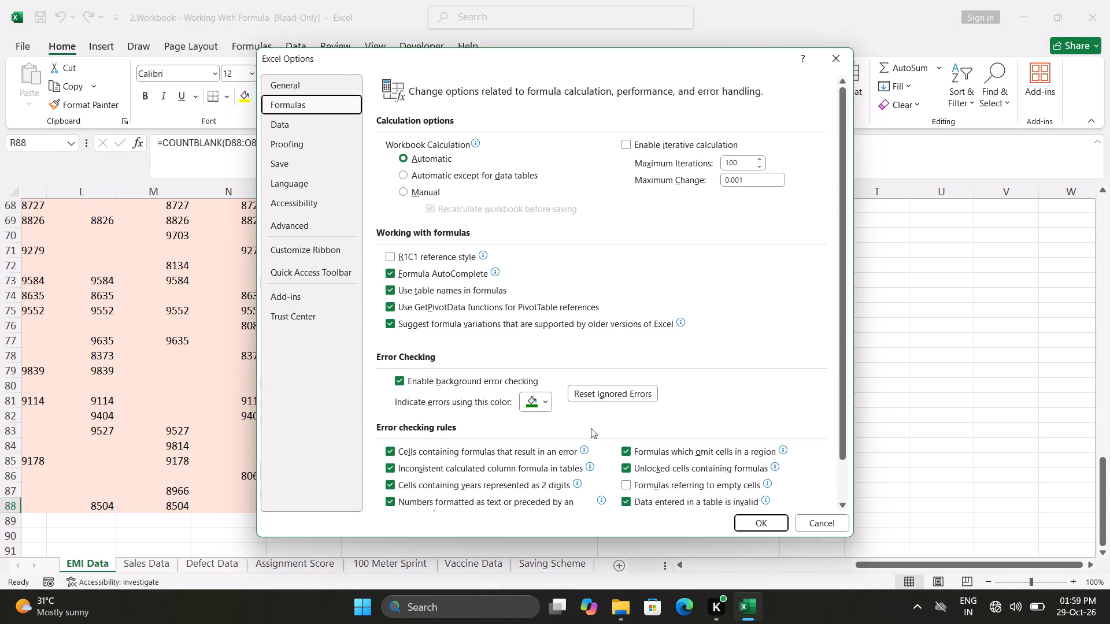
click(759, 522)
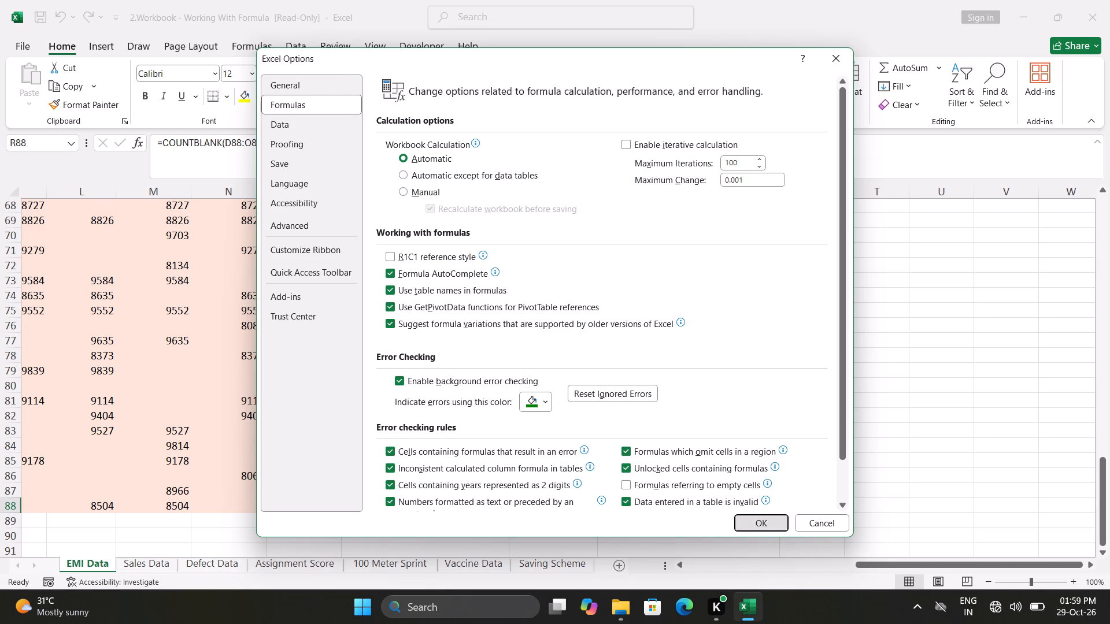
Update the COUNTBLANK formula in R88 to include the adjacent cells, using the range C88:O88.
click(575, 507)
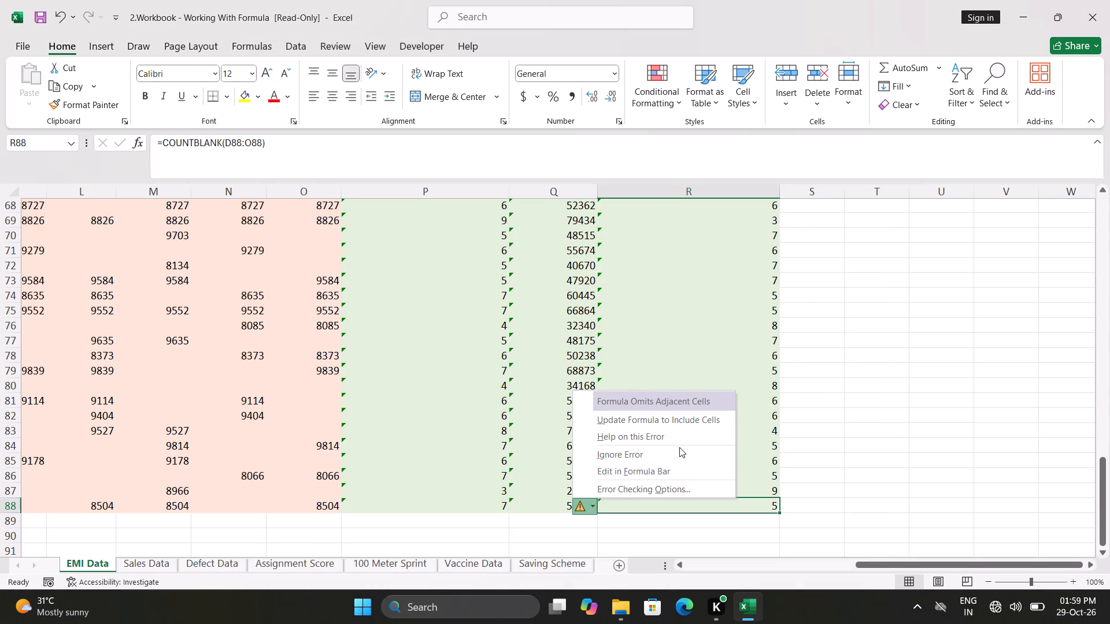
click(652, 427)
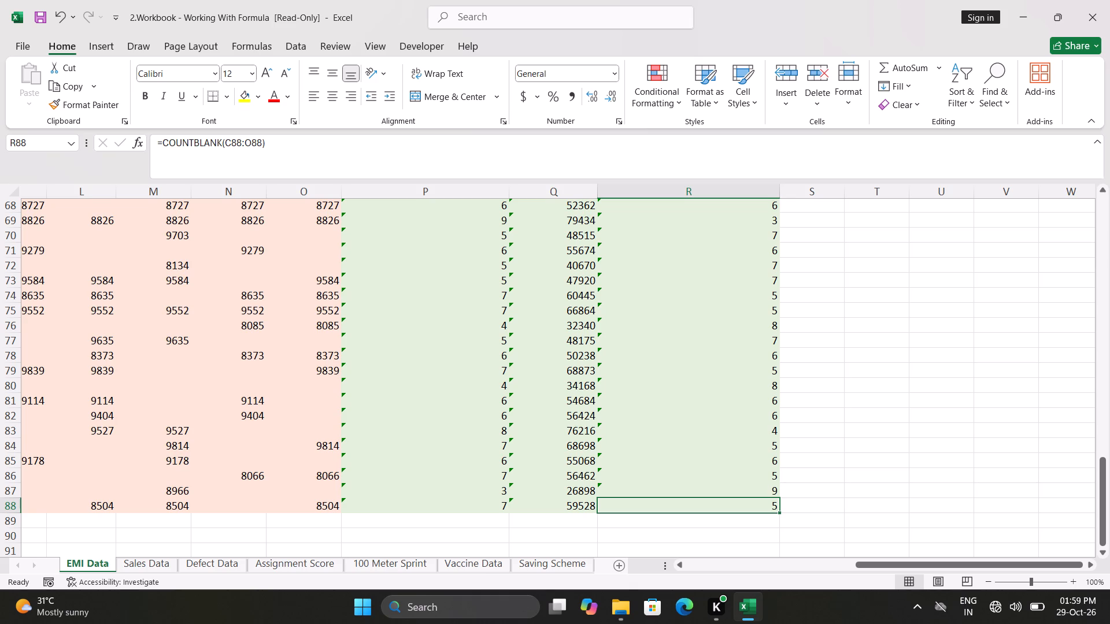
Consult the help on the omitted-adjacent-cells error for the SUM formula in Q87, then close it.
click(582, 489)
click(487, 488)
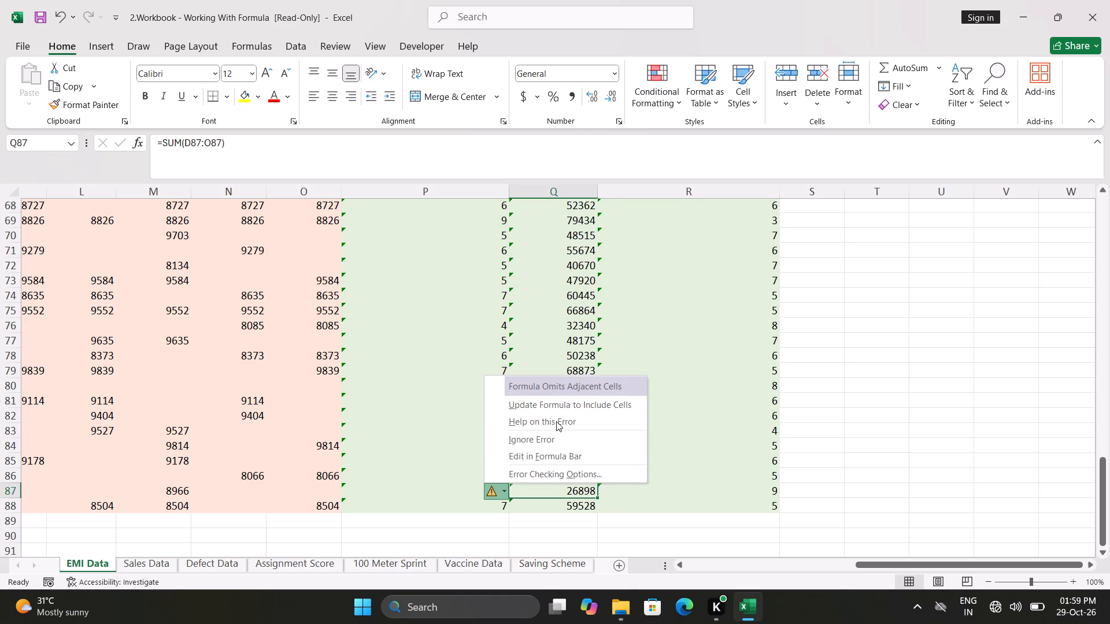
click(553, 425)
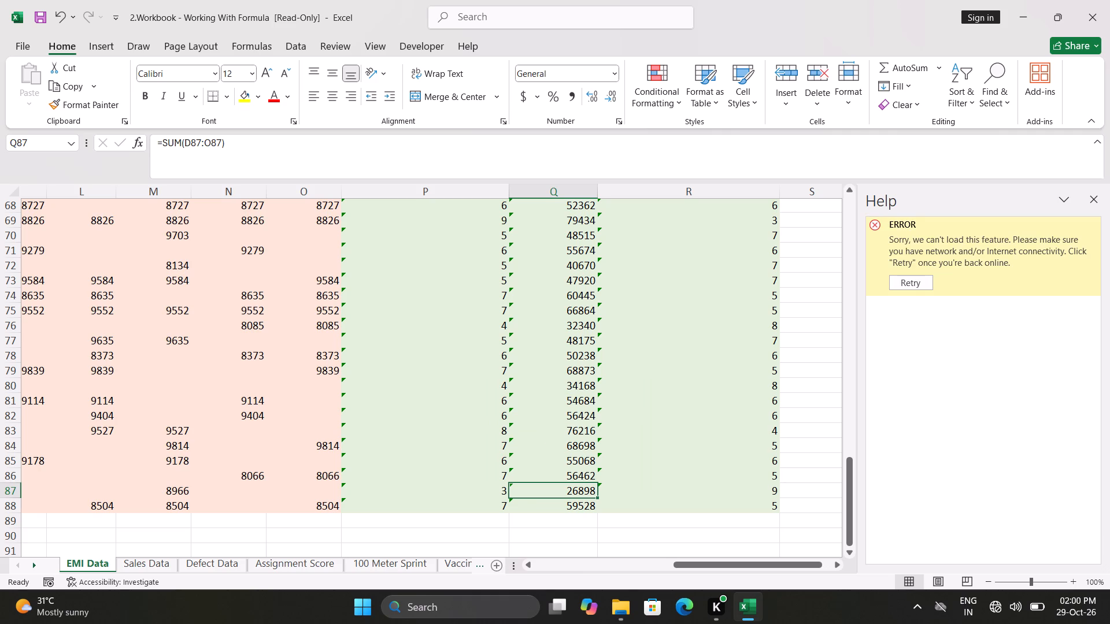
click(913, 284)
click(1091, 202)
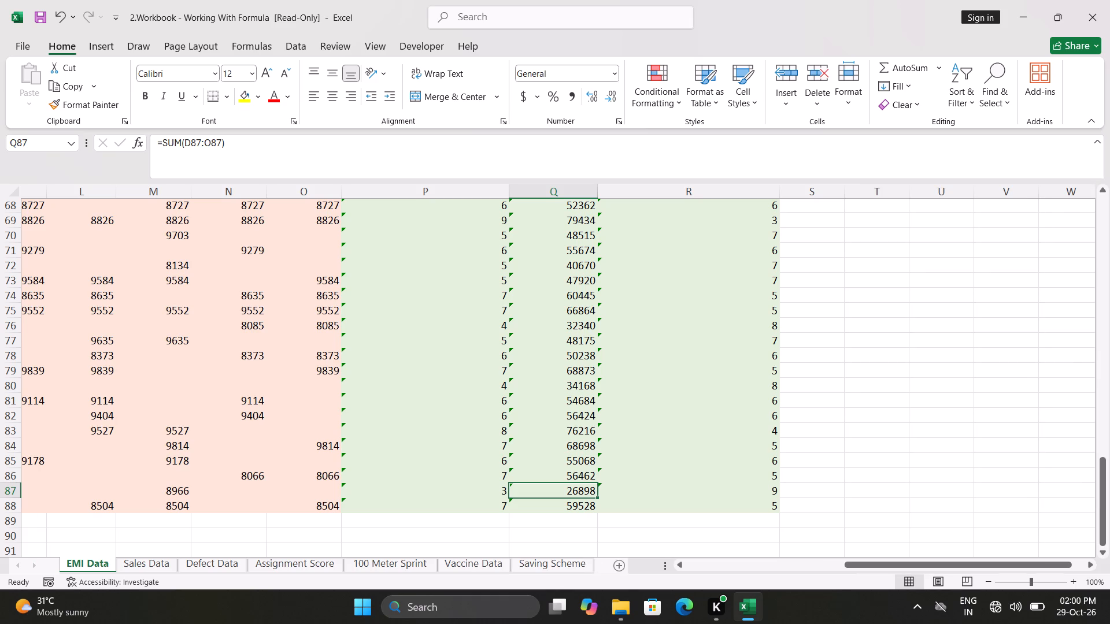
Update the Total Money Paid SUM formula in Q87 to include the adjacent cells, using the range C87:O87.
click(516, 489)
click(491, 495)
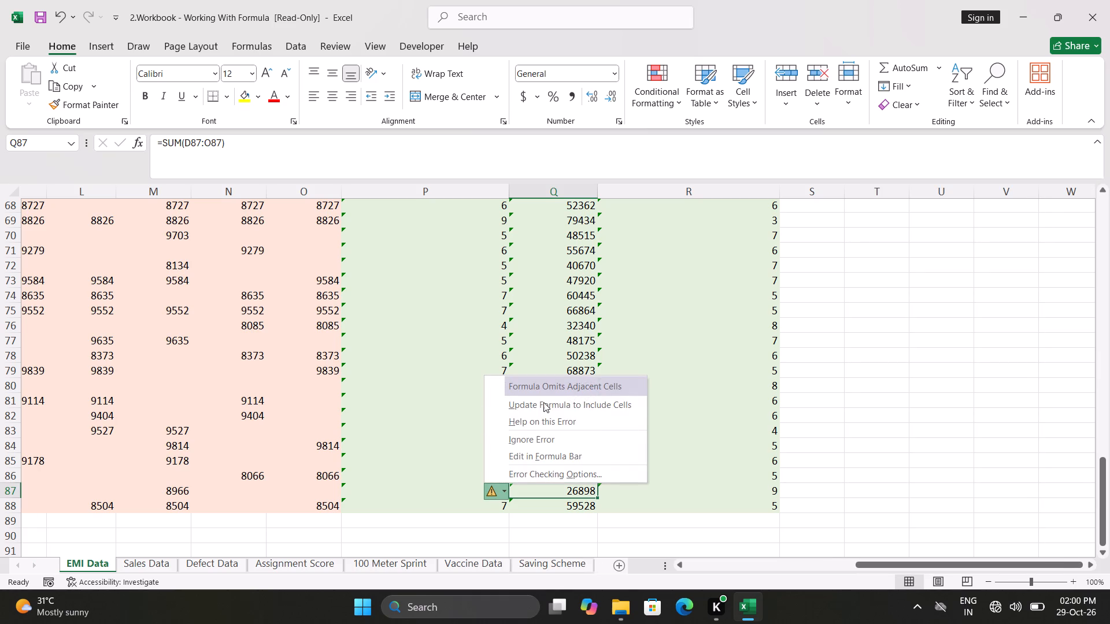
click(541, 407)
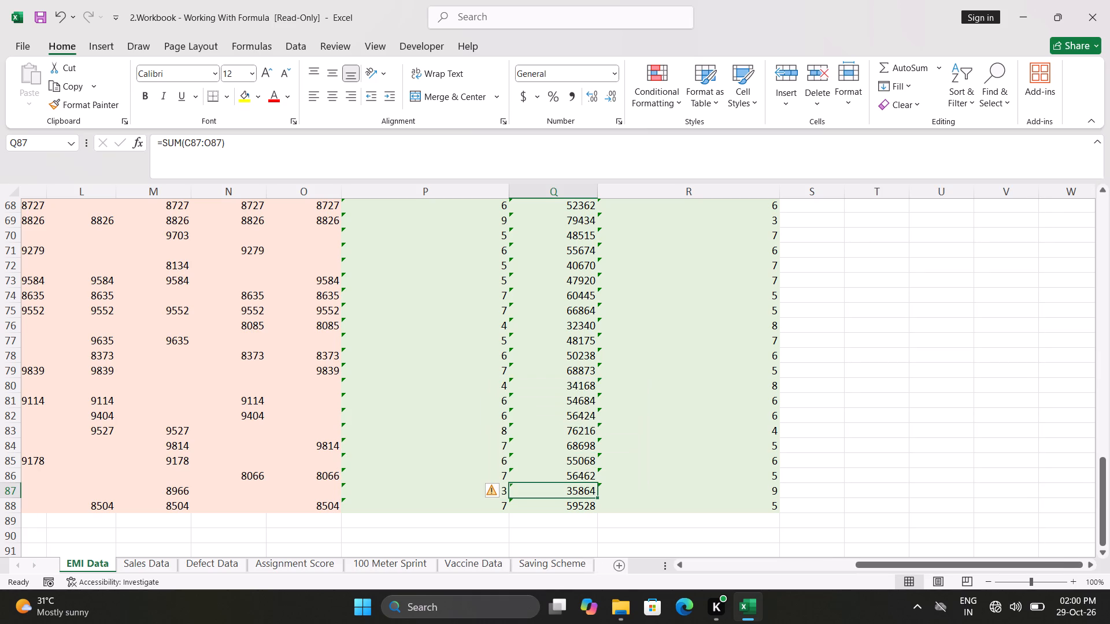
click(533, 465)
click(534, 488)
click(538, 504)
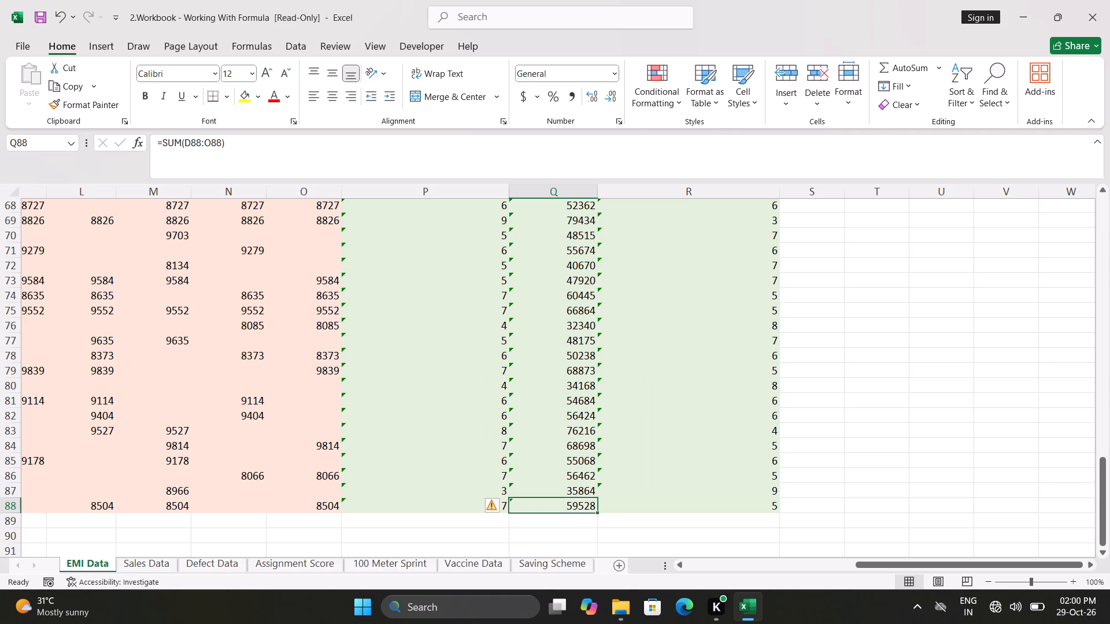
Update the COUNTBLANK formulas in R87 and R86 to include the adjacent cells, using ranges C87:O87 and C86:O86.
click(646, 483)
click(582, 490)
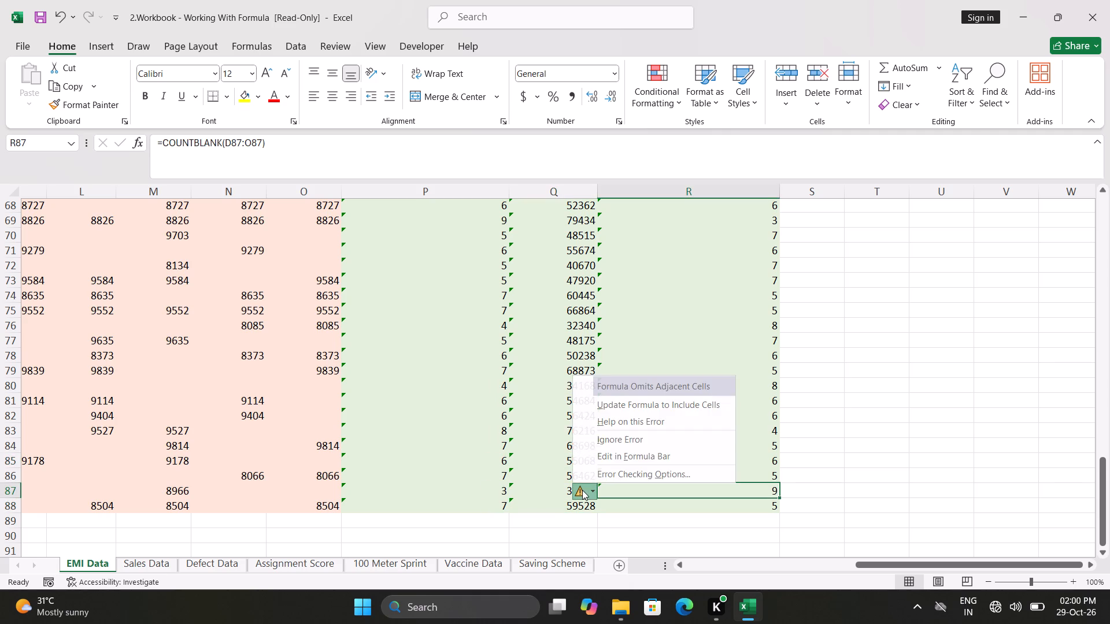
click(620, 406)
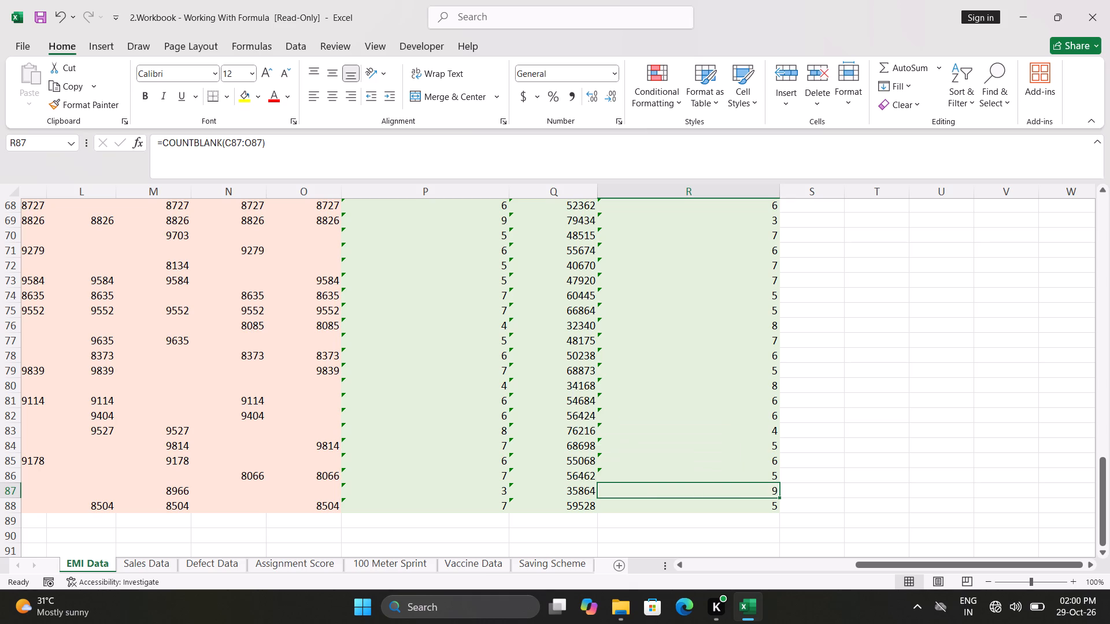
click(613, 471)
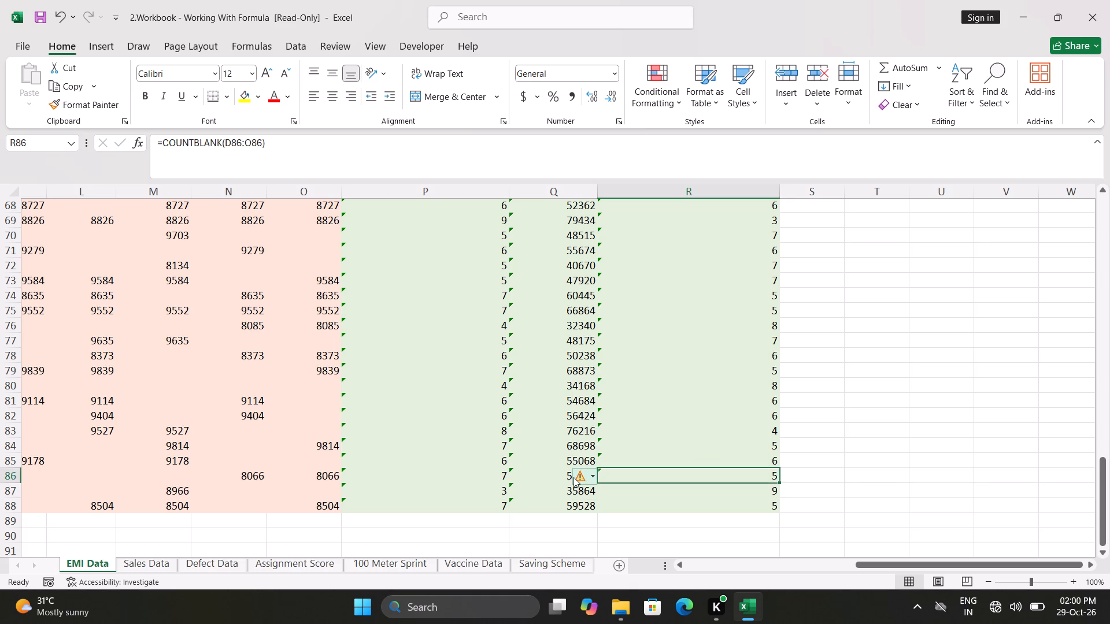
click(573, 477)
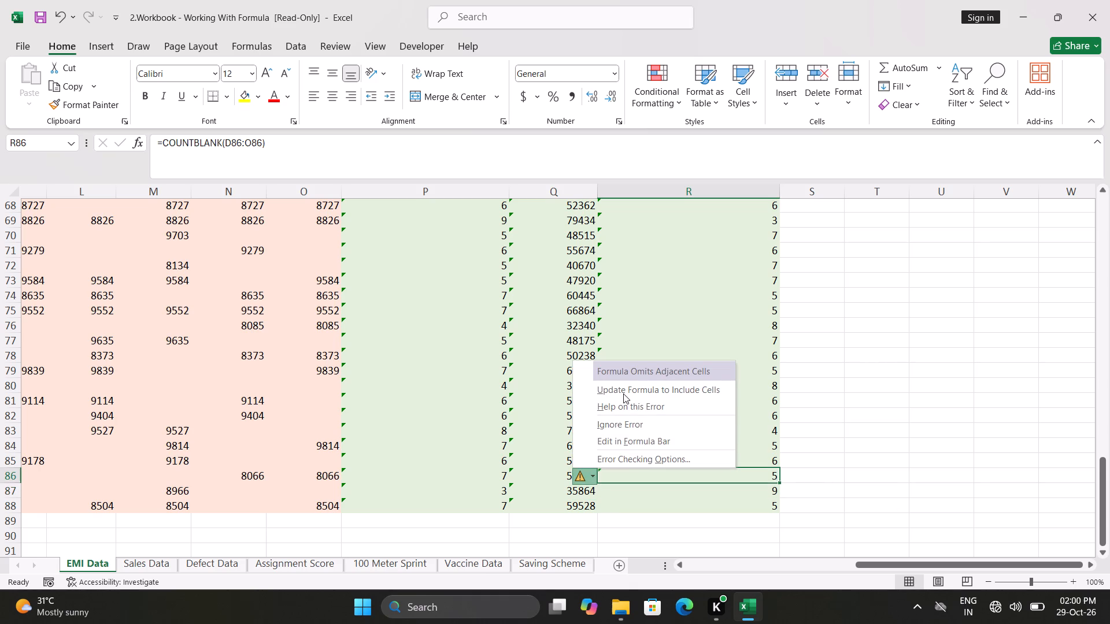
click(623, 393)
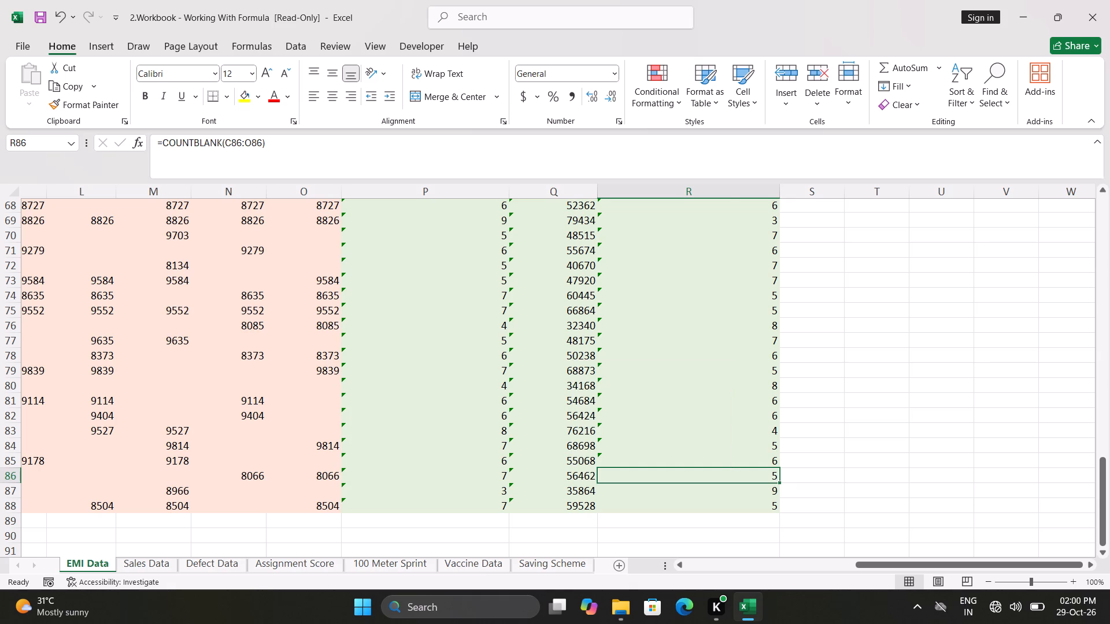
Examine Table 1 on the EMI Data sheet, from the customer and installment columns through to the totals columns.
scroll(464, 391, right, 1)
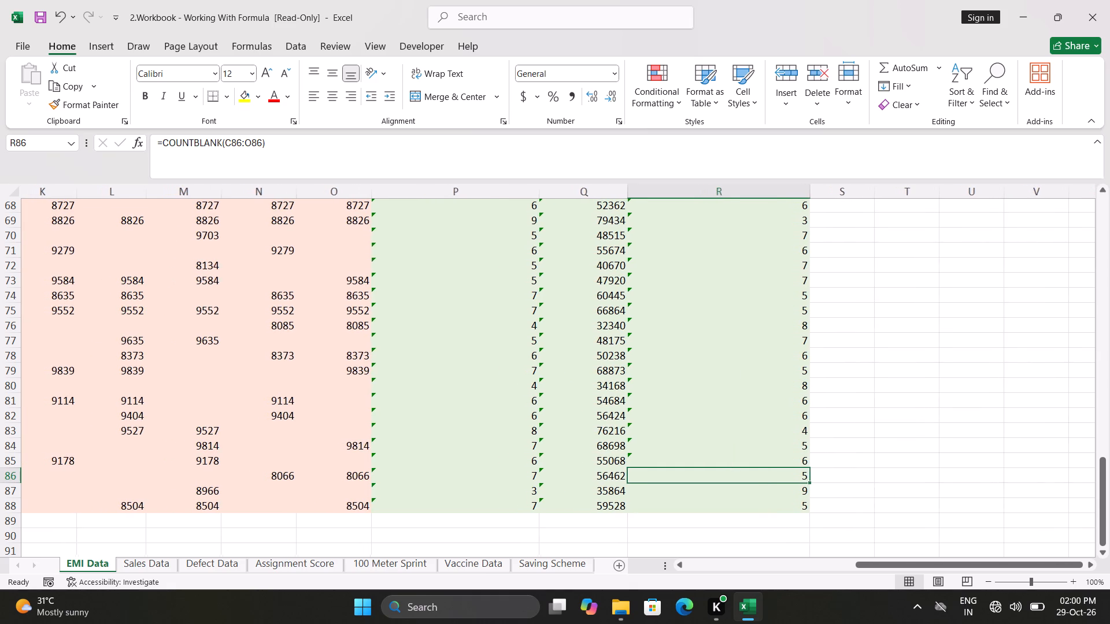
scroll(464, 391, right, 1)
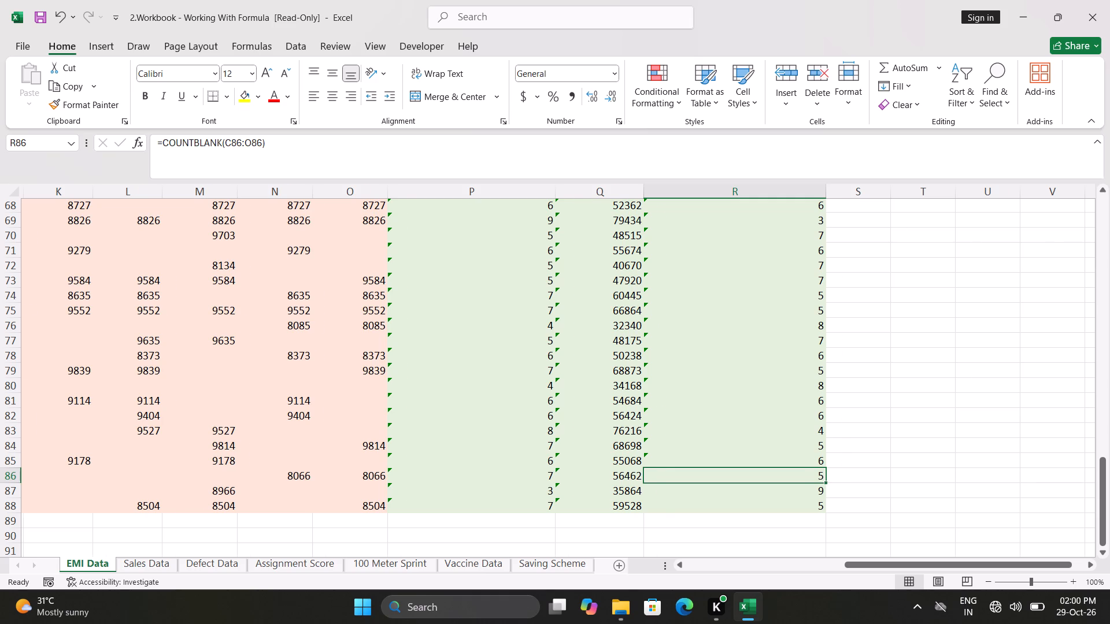
scroll(319, 468, right, 4)
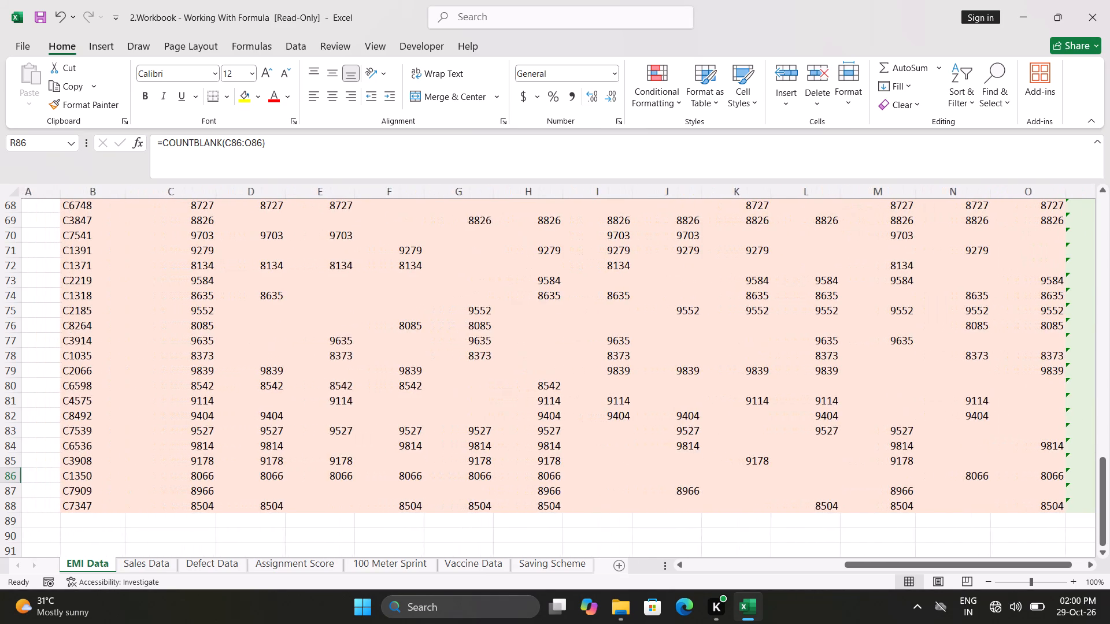
scroll(319, 468, right, 1)
scroll(319, 468, up, 6)
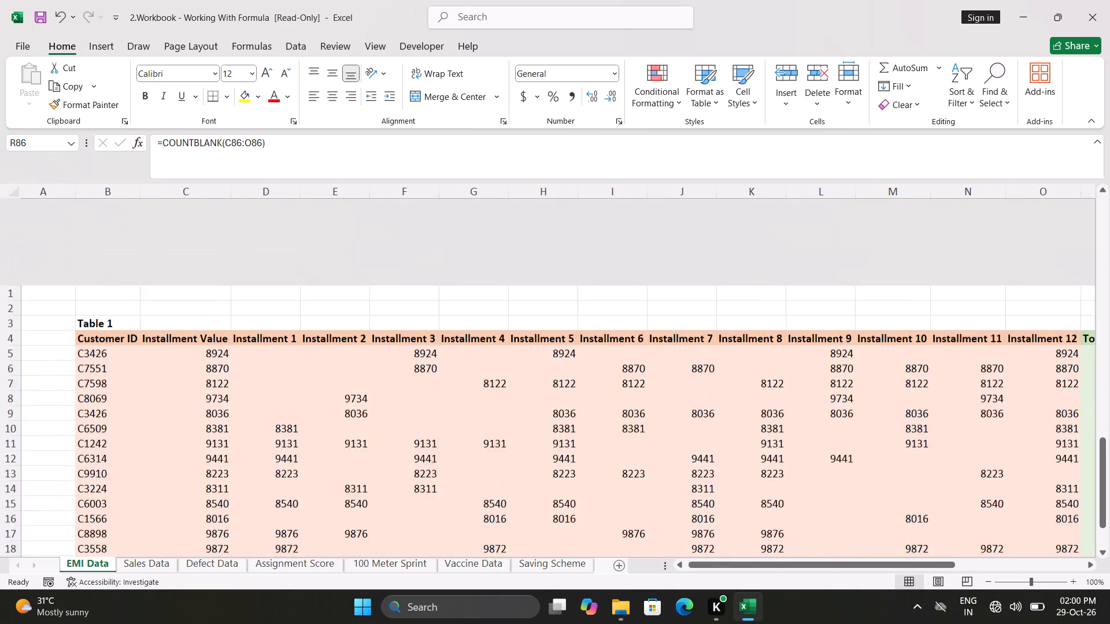
scroll(319, 468, up, 4)
scroll(319, 468, down, 1)
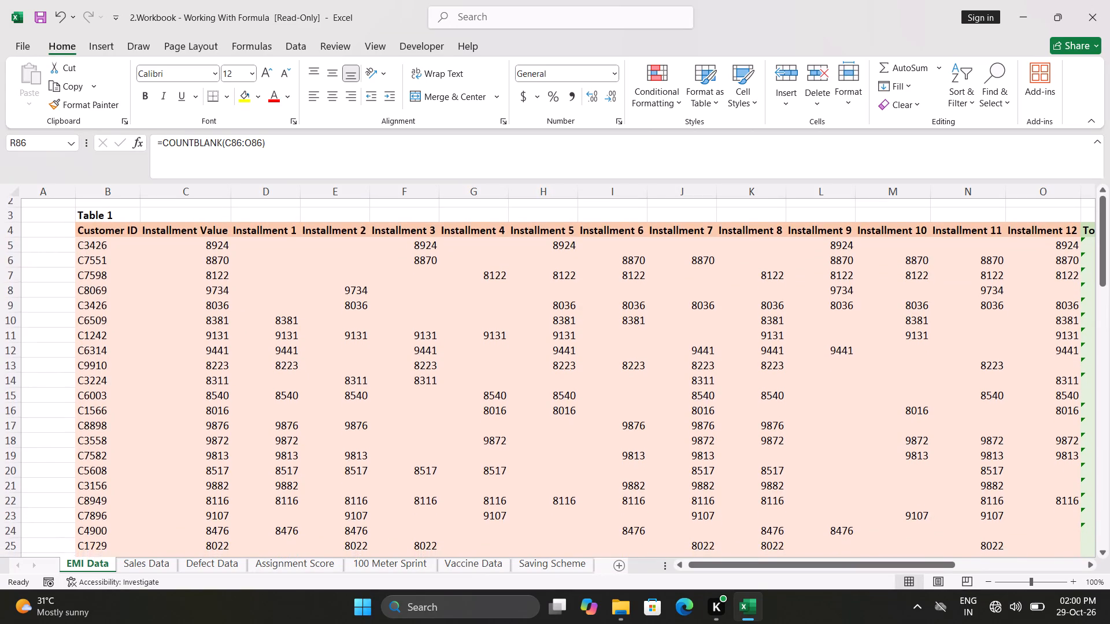
scroll(319, 468, down, 1)
scroll(319, 468, left, 1)
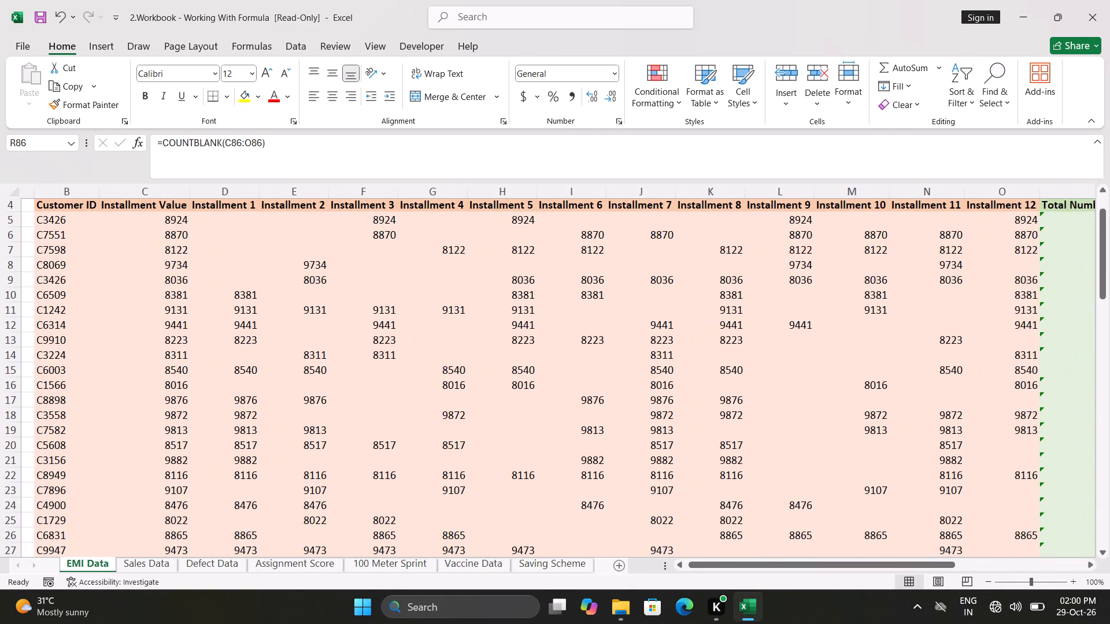
scroll(319, 468, left, 6)
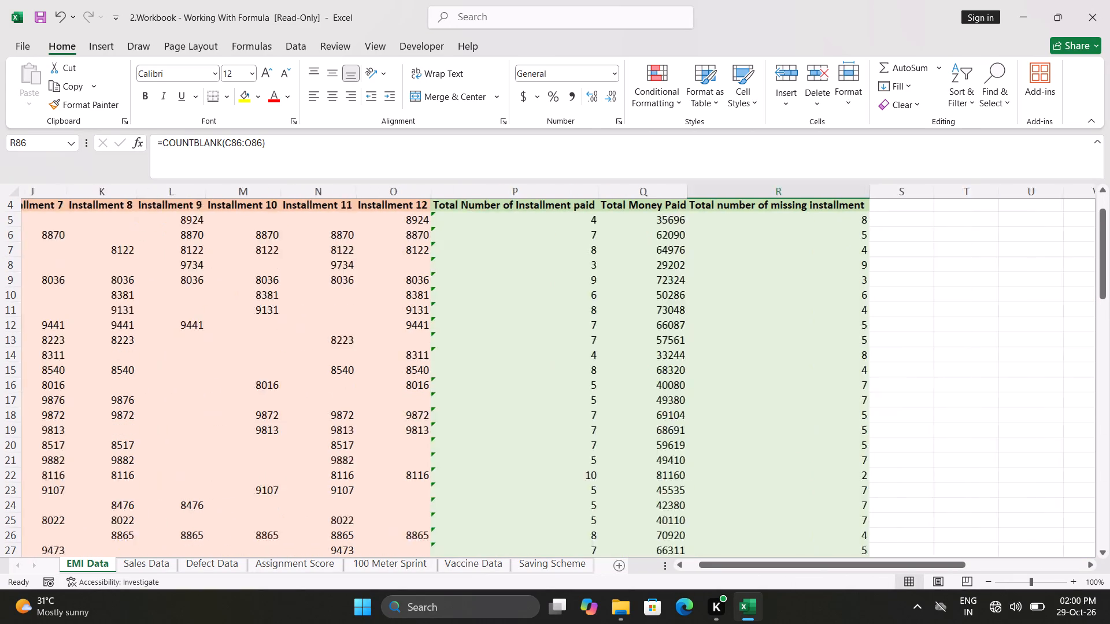
scroll(319, 468, right, 2)
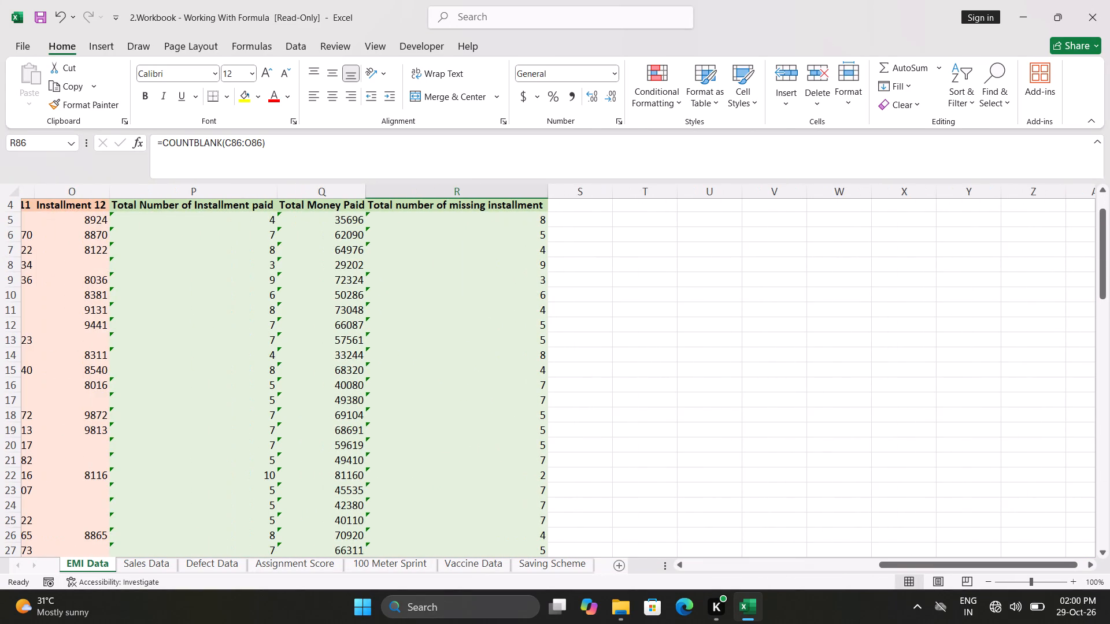
Update the missing-installment COUNTBLANK formulas in R10, R11 and R12 to include the adjacent cells, so each range spans columns C to O.
click(396, 287)
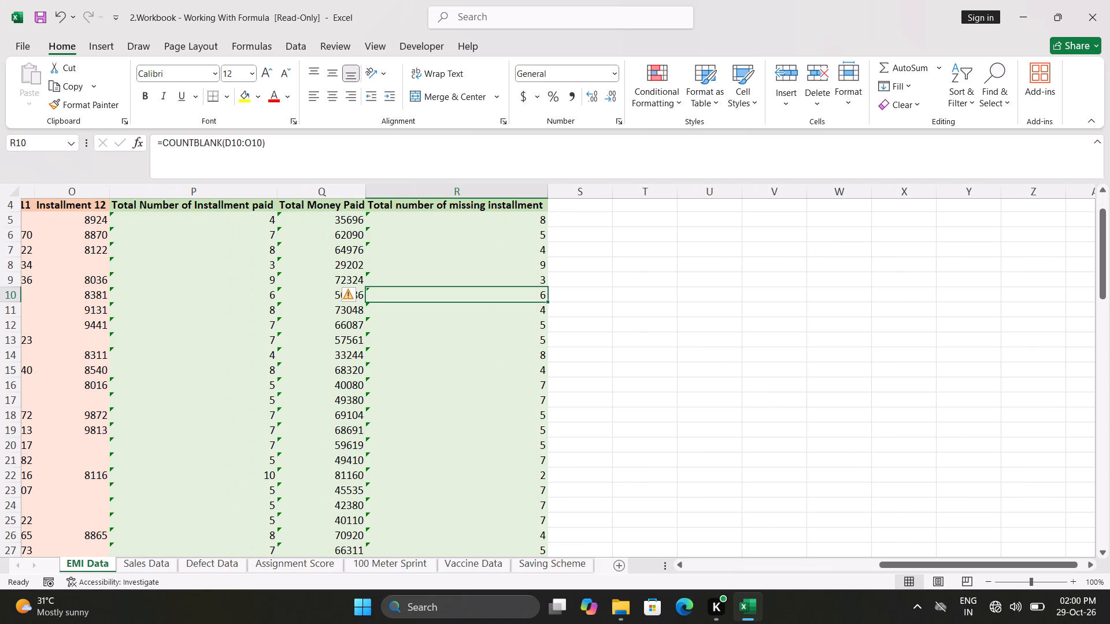
click(352, 295)
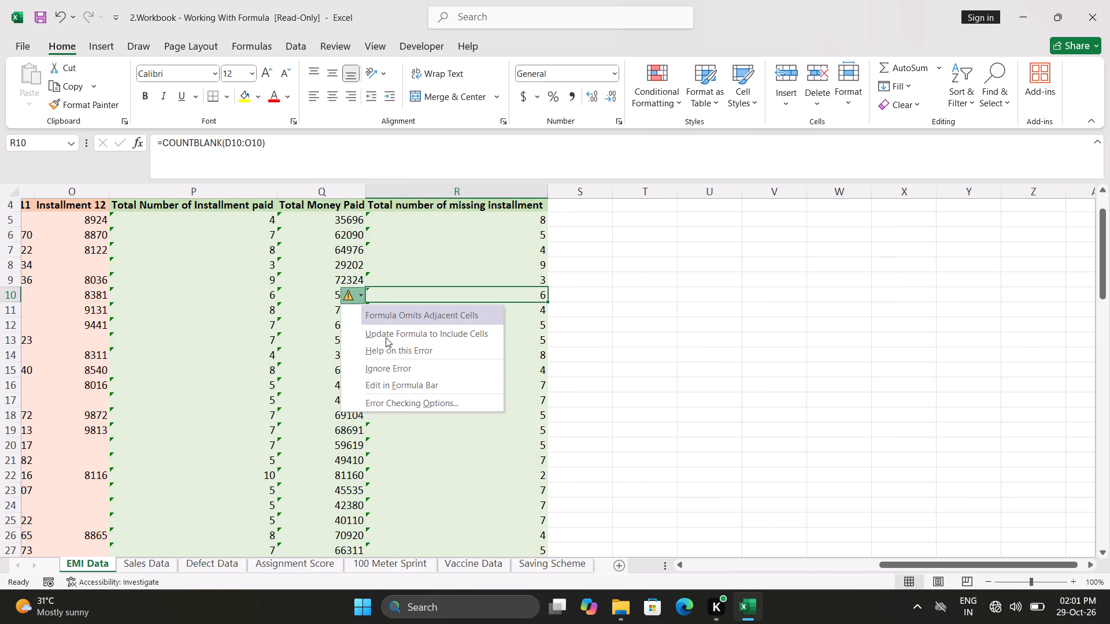
click(385, 337)
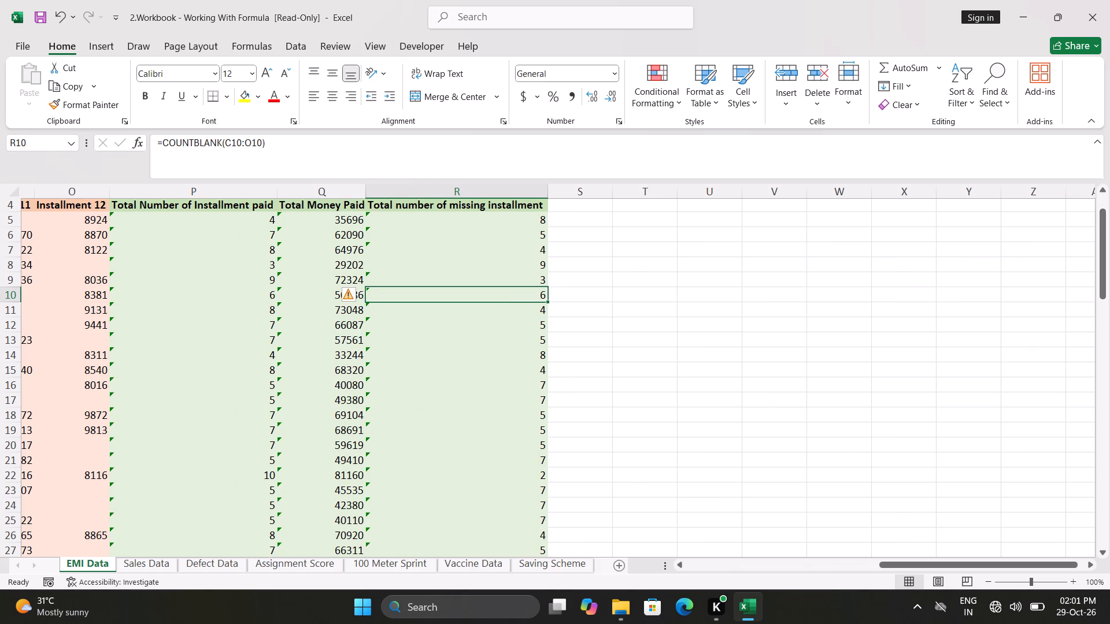
scroll(393, 307, right, 1)
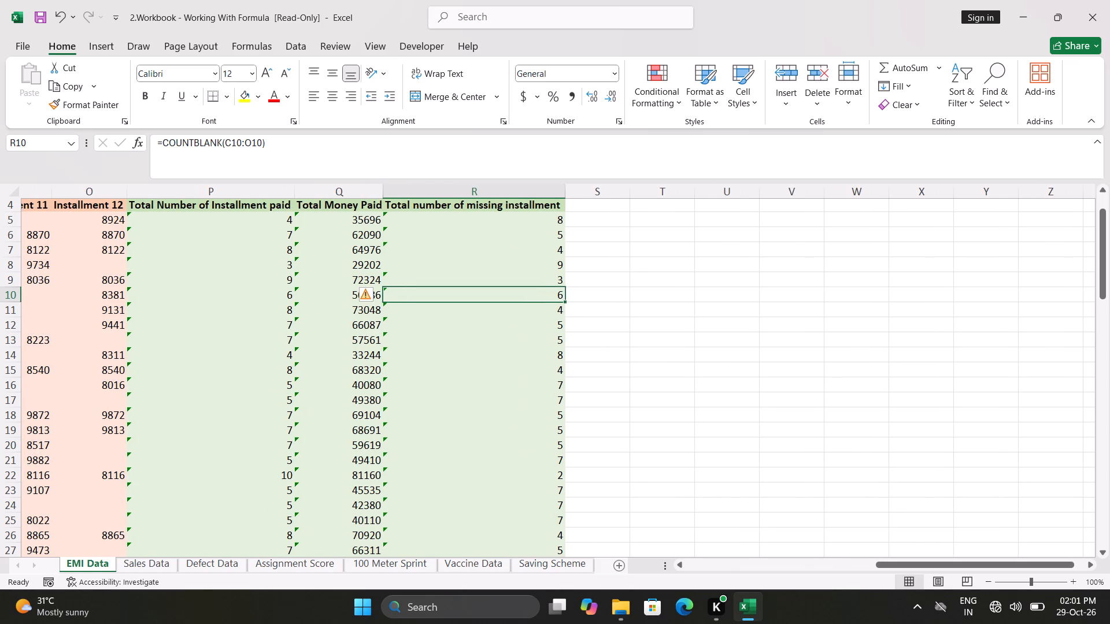
click(391, 313)
click(366, 314)
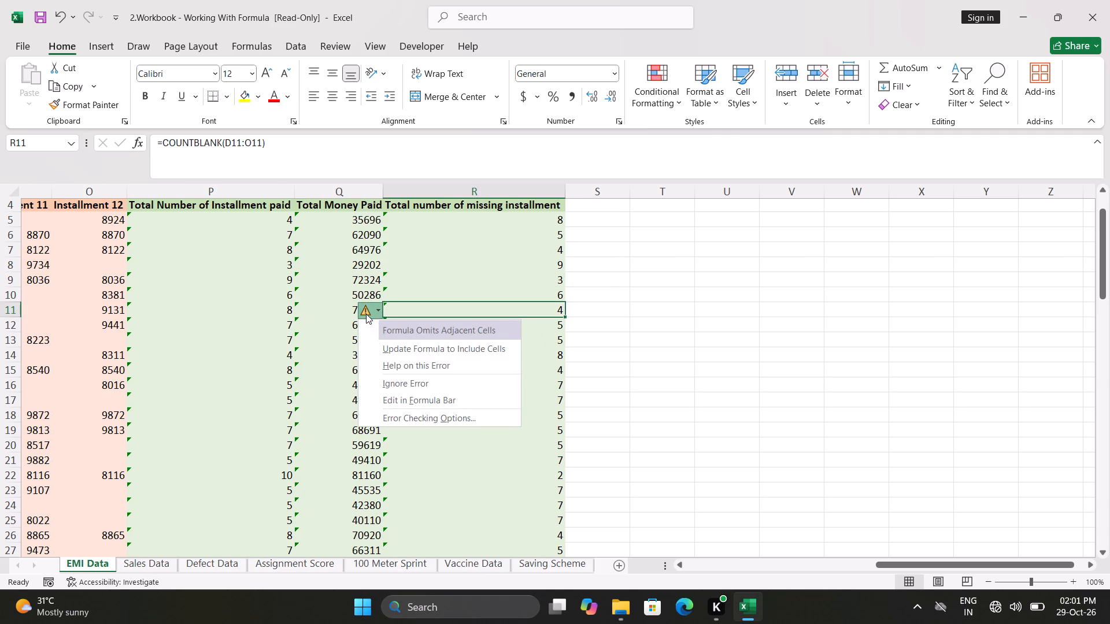
click(394, 349)
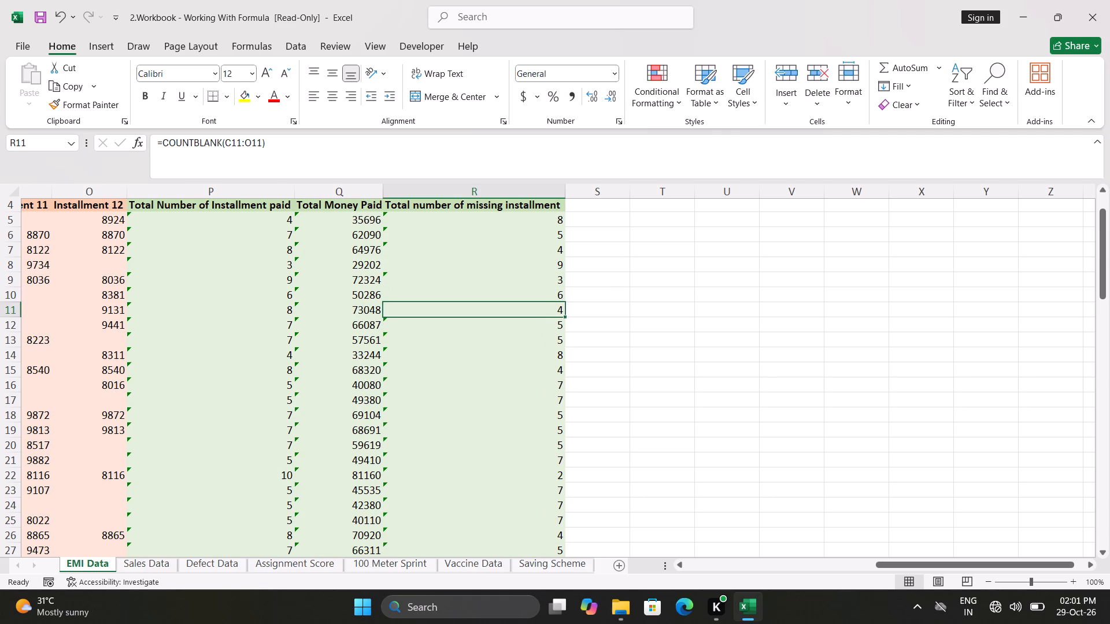
click(398, 323)
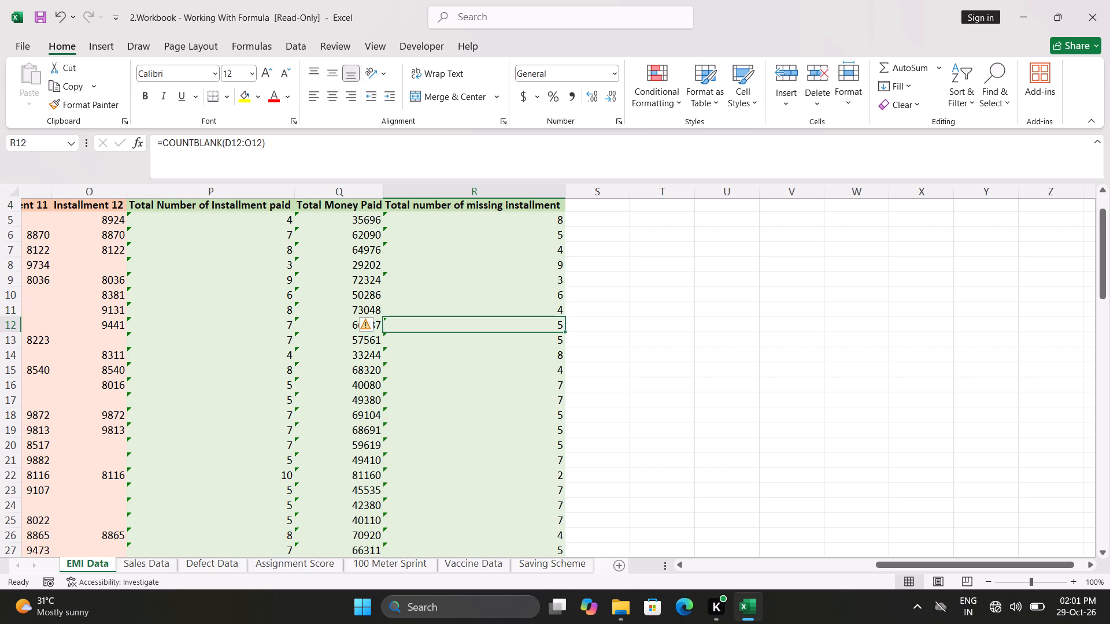
click(367, 326)
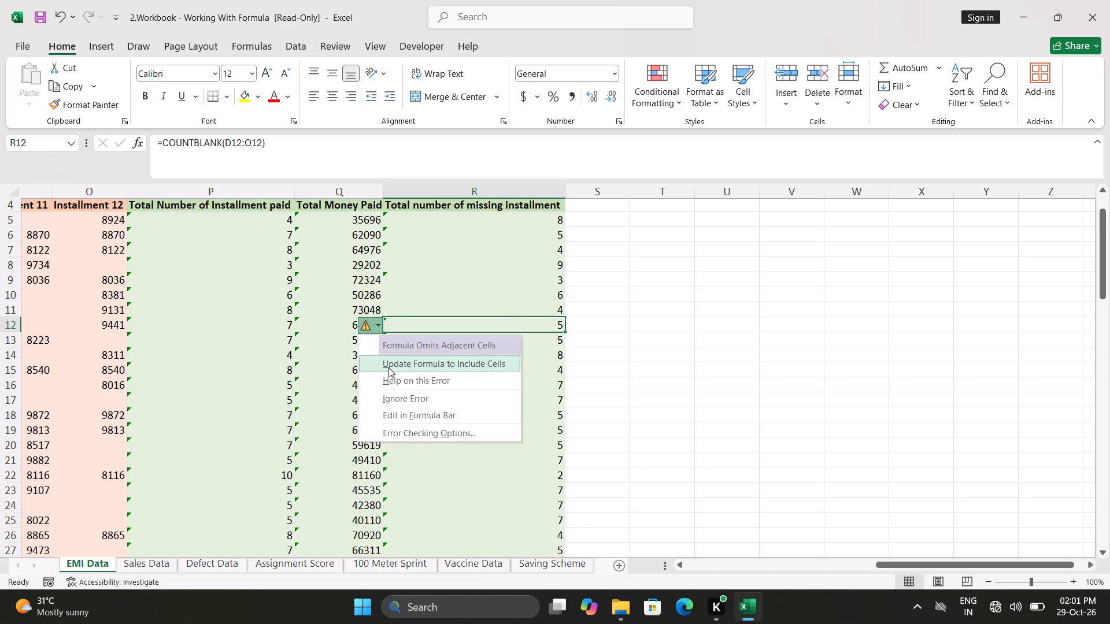
click(388, 367)
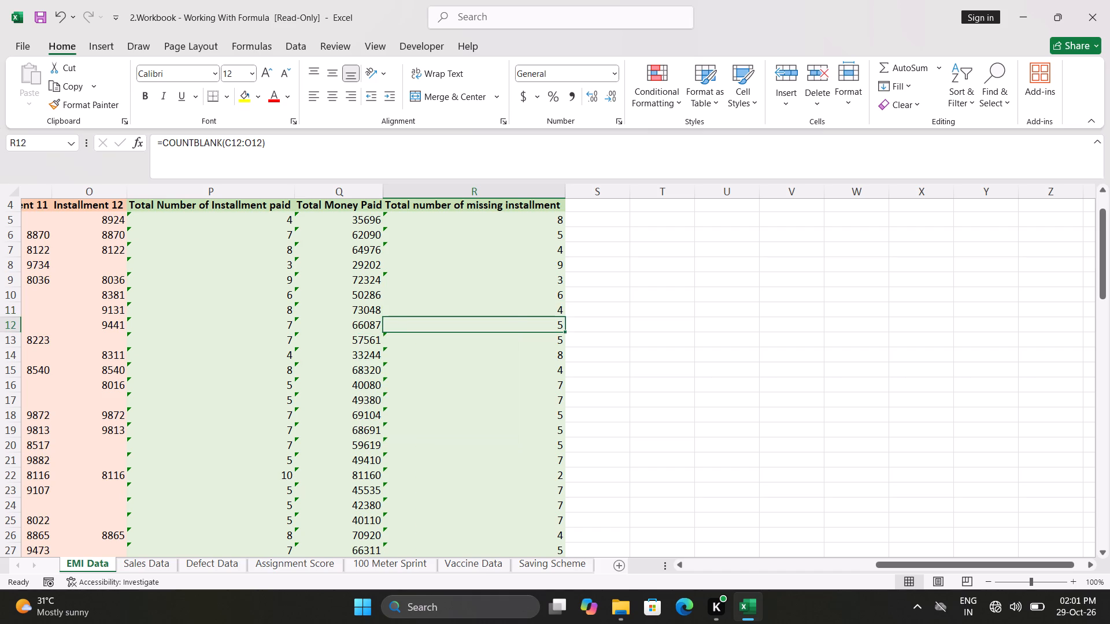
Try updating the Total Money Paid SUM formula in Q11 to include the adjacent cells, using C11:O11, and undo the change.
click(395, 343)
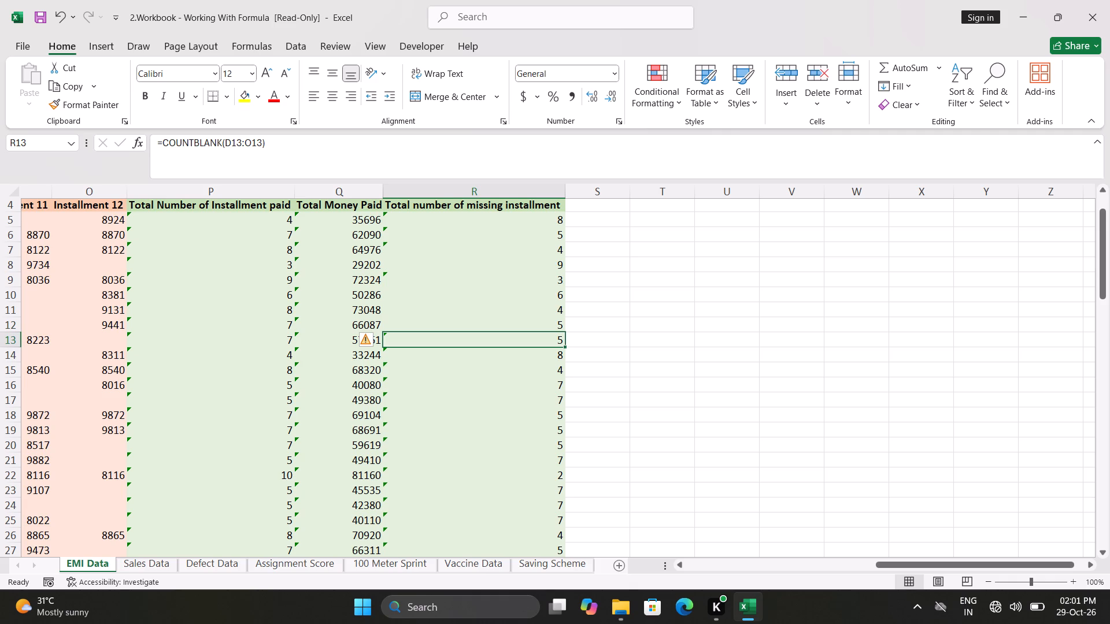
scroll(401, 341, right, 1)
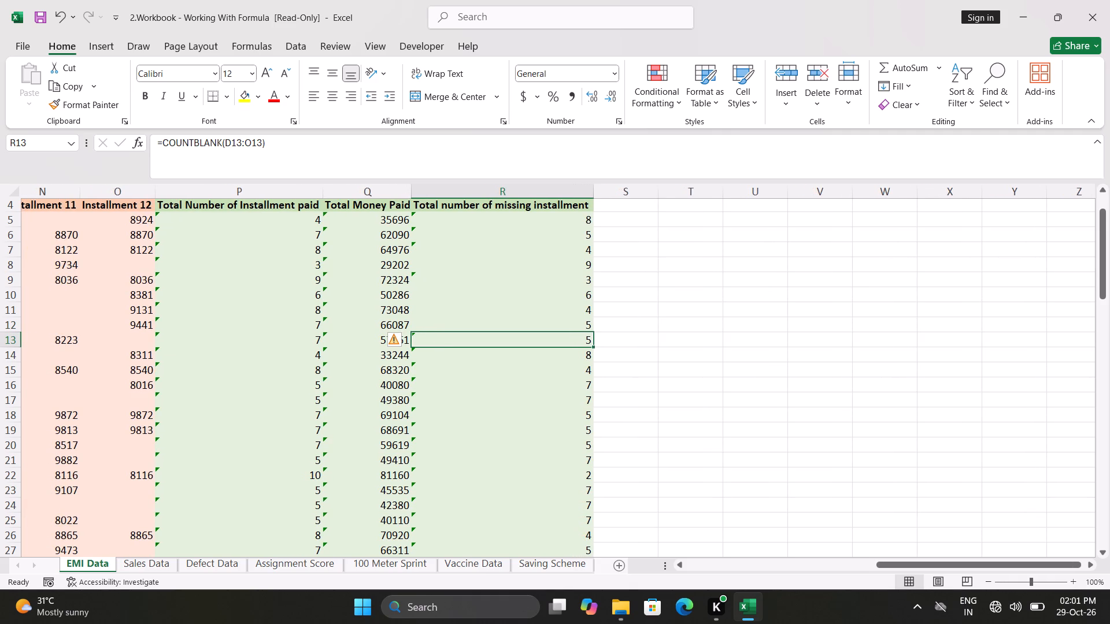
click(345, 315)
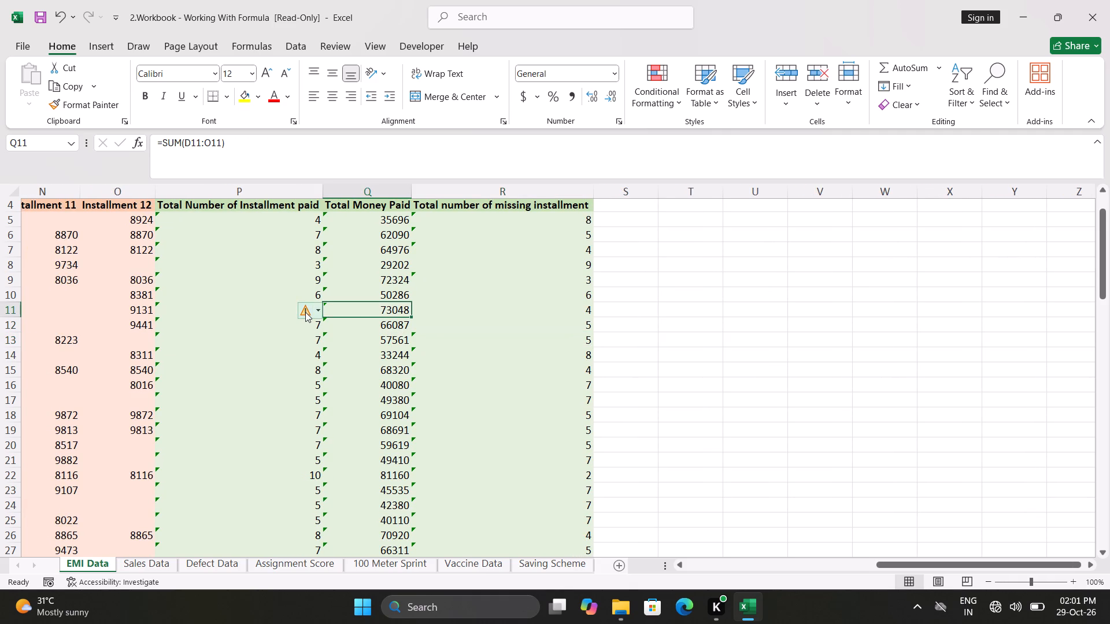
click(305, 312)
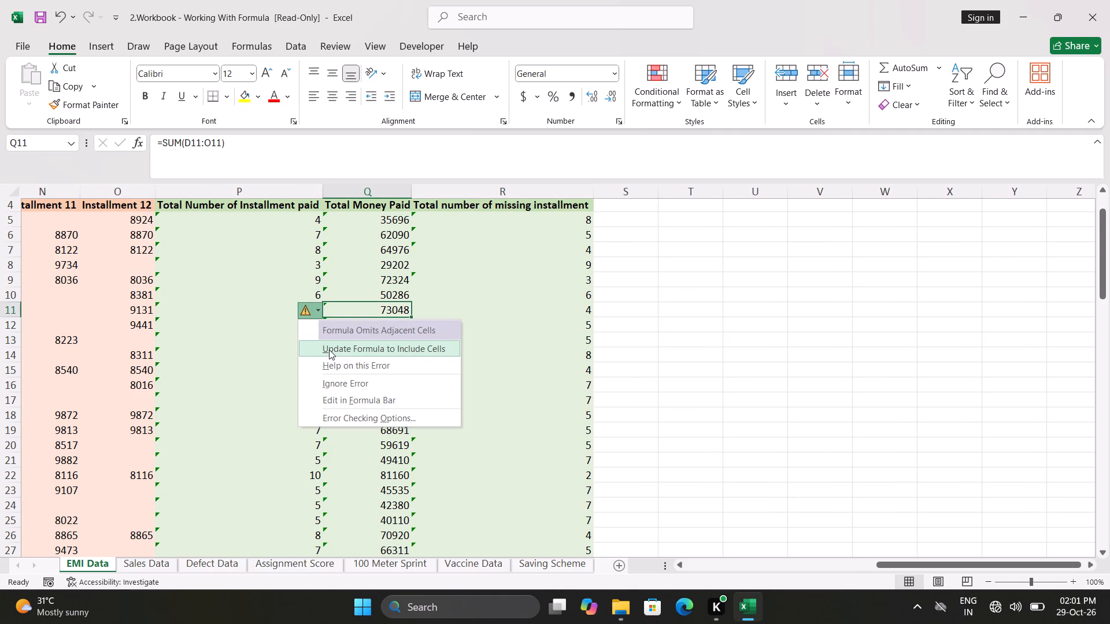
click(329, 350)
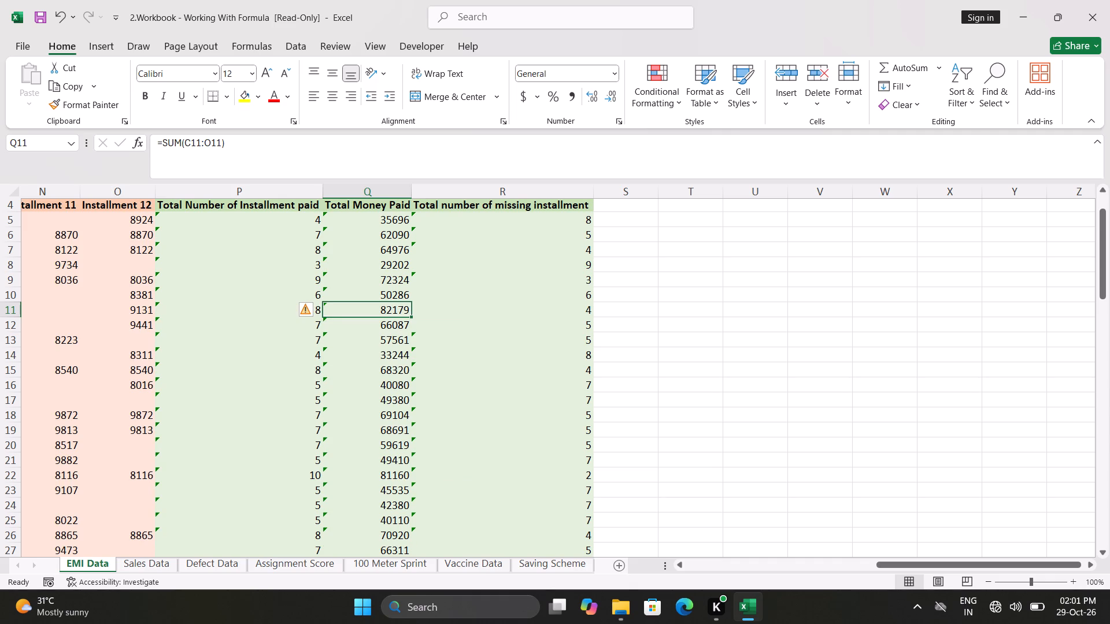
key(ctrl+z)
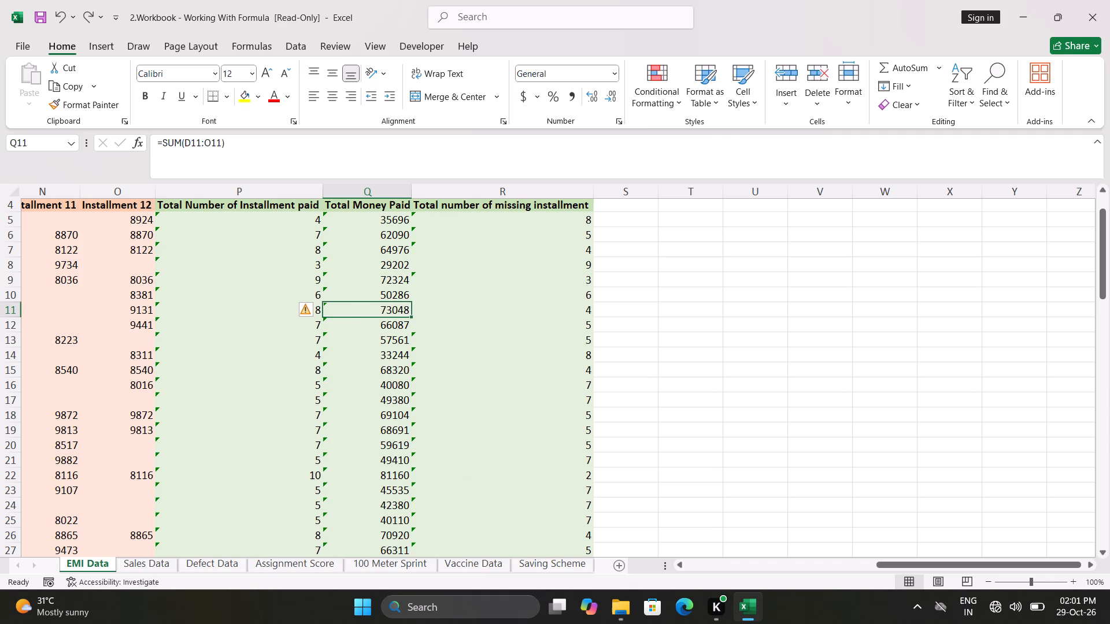
Align all the cells of Table 1 on the EMI Data sheet to the middle vertically and to the center horizontally.
click(465, 319)
scroll(465, 319, up, 1)
scroll(465, 319, right, 4)
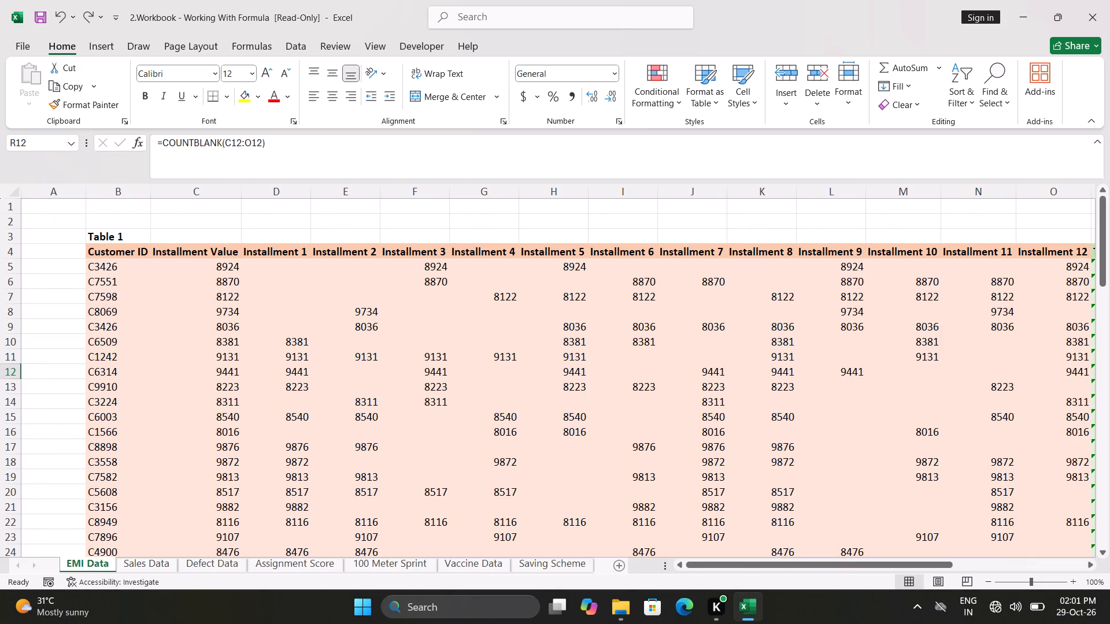
click(277, 291)
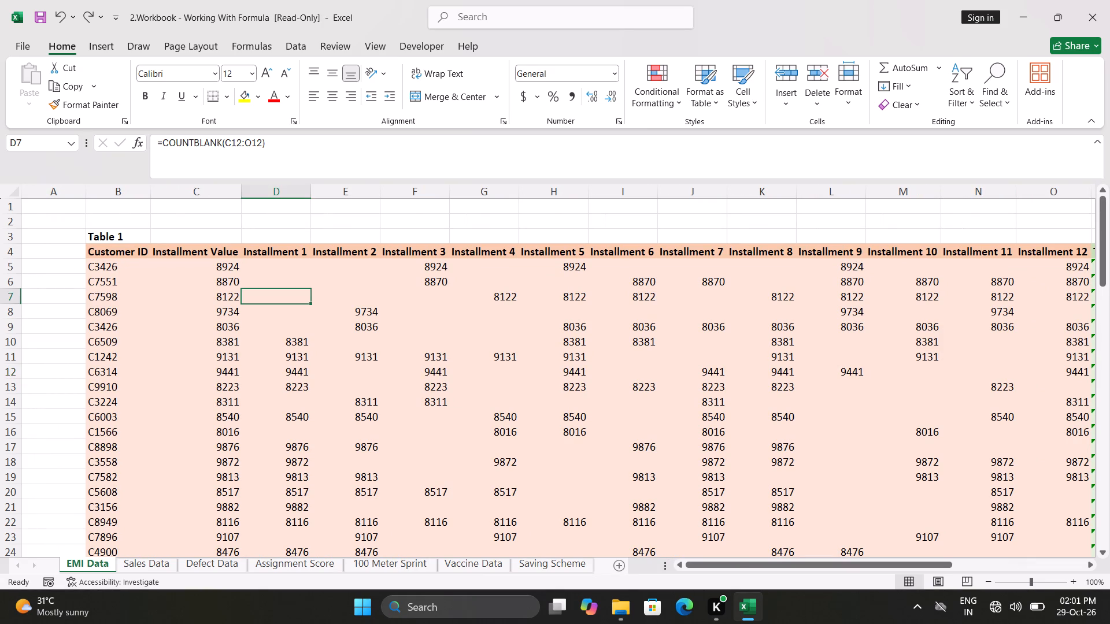
key(ctrl+a)
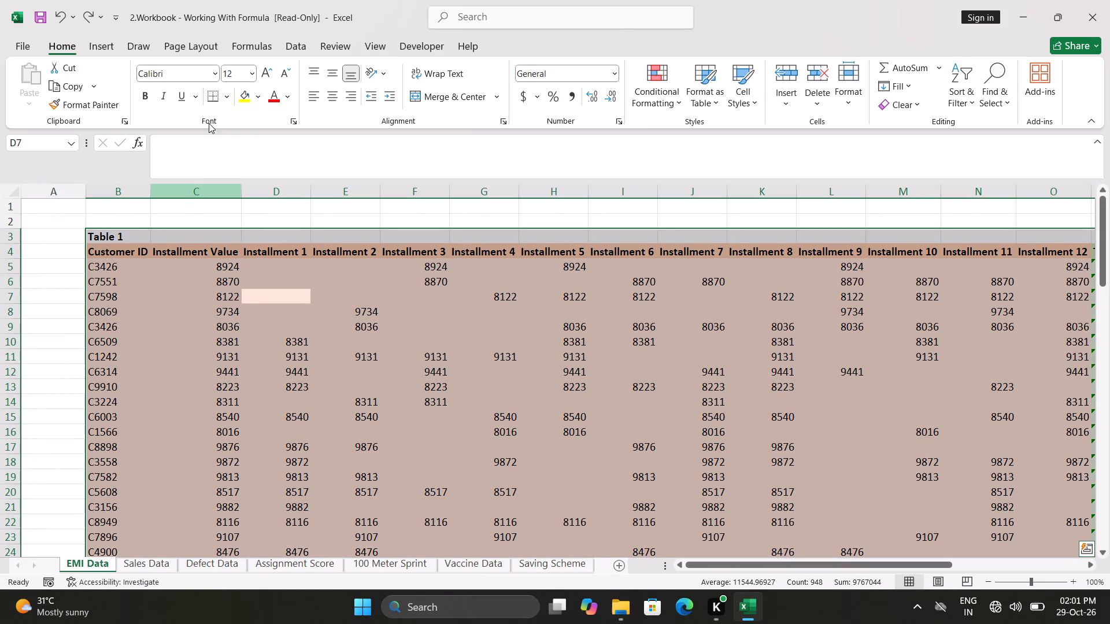
click(331, 73)
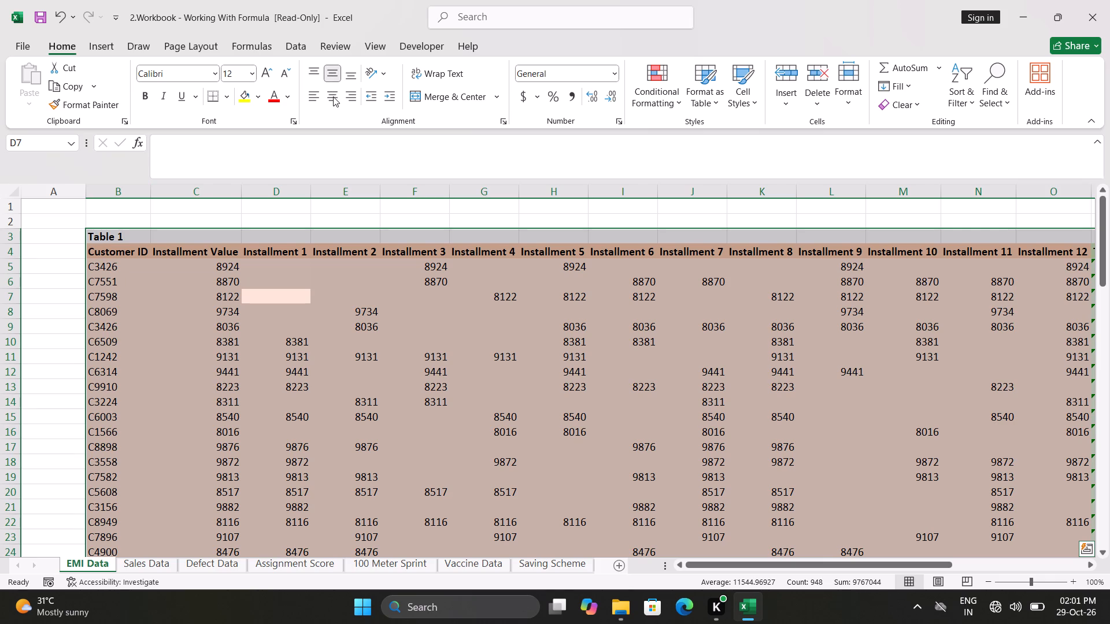
click(333, 98)
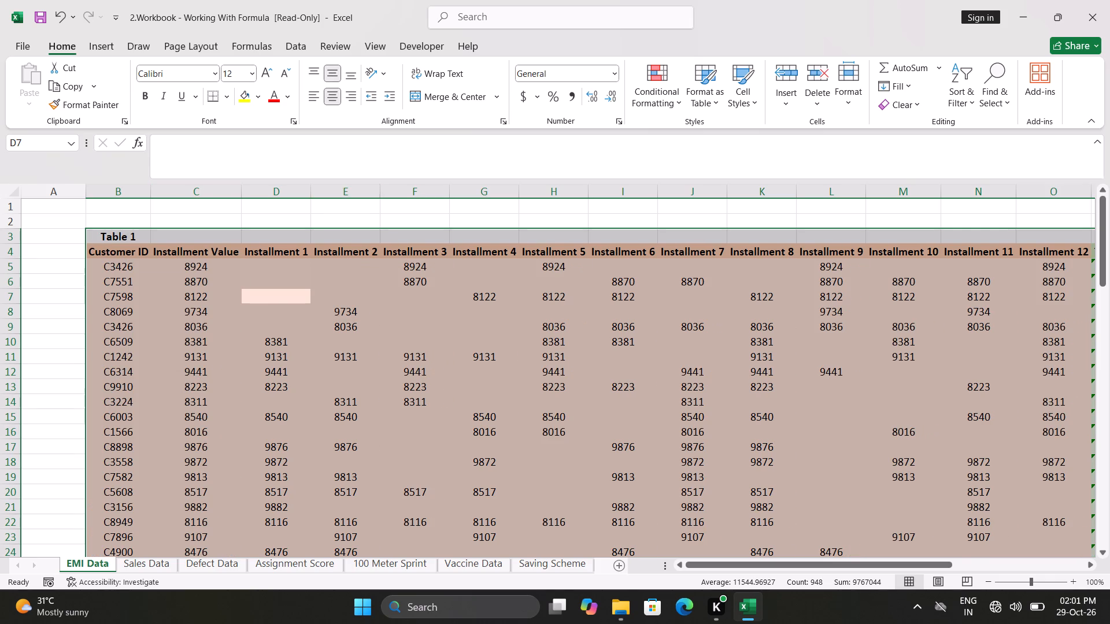
click(393, 303)
scroll(521, 378, left, 4)
scroll(521, 378, down, 3)
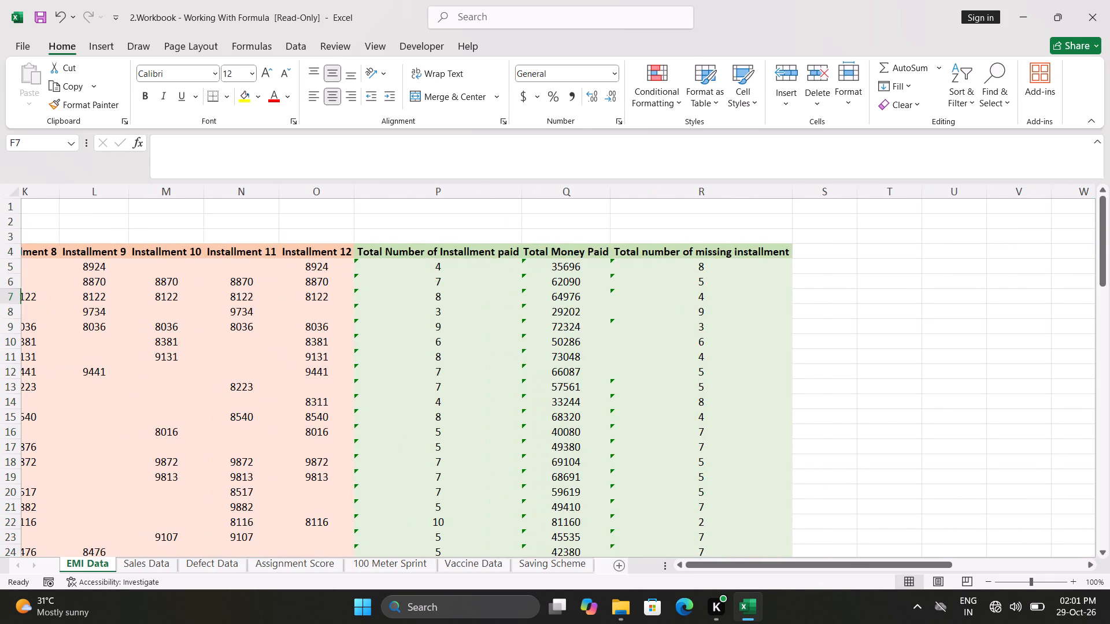
scroll(521, 378, down, 3)
scroll(521, 378, up, 2)
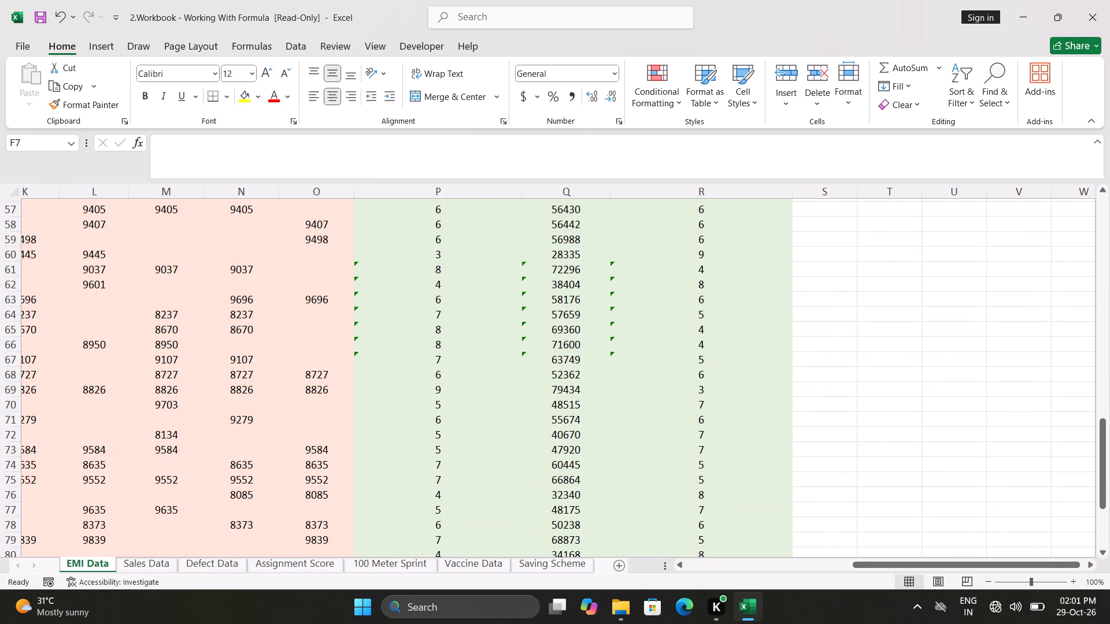
Switch to the Sales Data sheet and examine its table, from the Employee ID and monthly columns through to the Performance column.
click(152, 559)
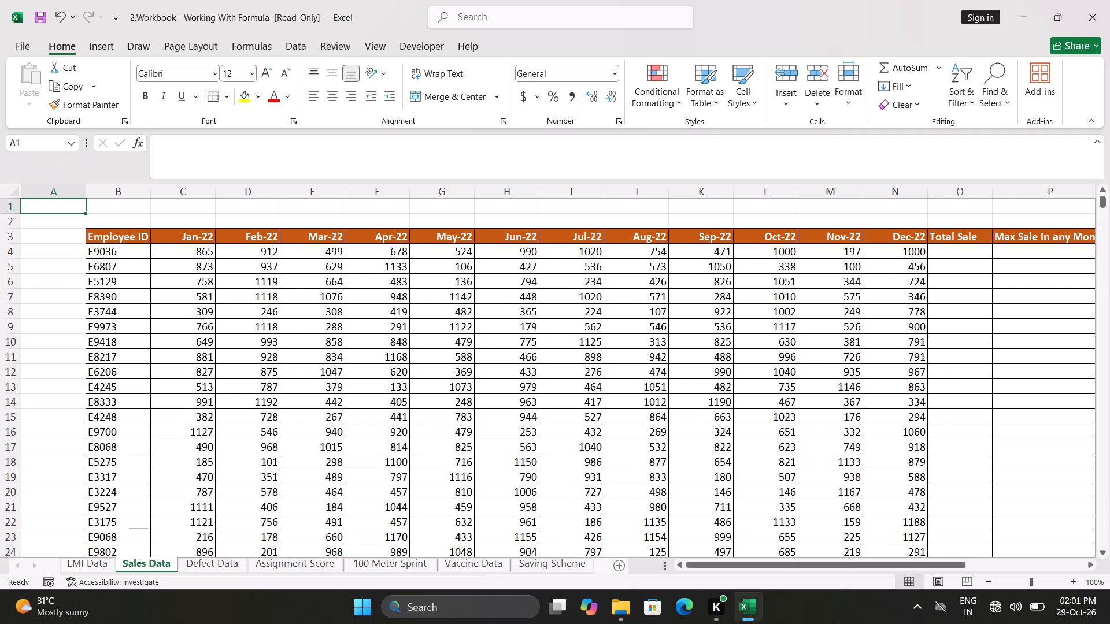
scroll(276, 370, left, 2)
scroll(276, 370, right, 1)
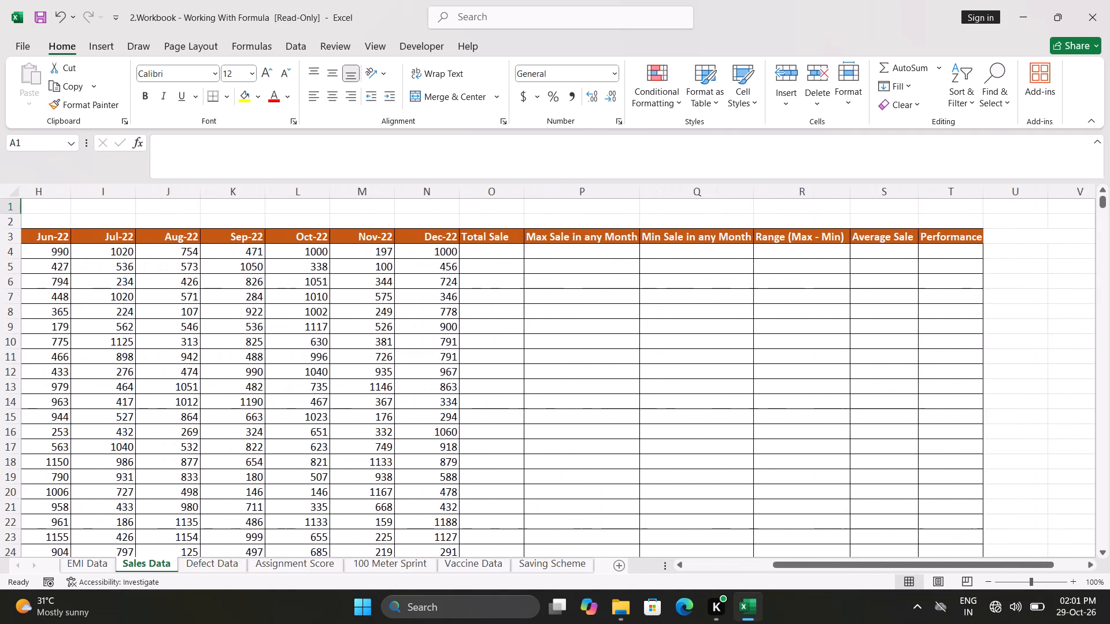
scroll(276, 370, right, 5)
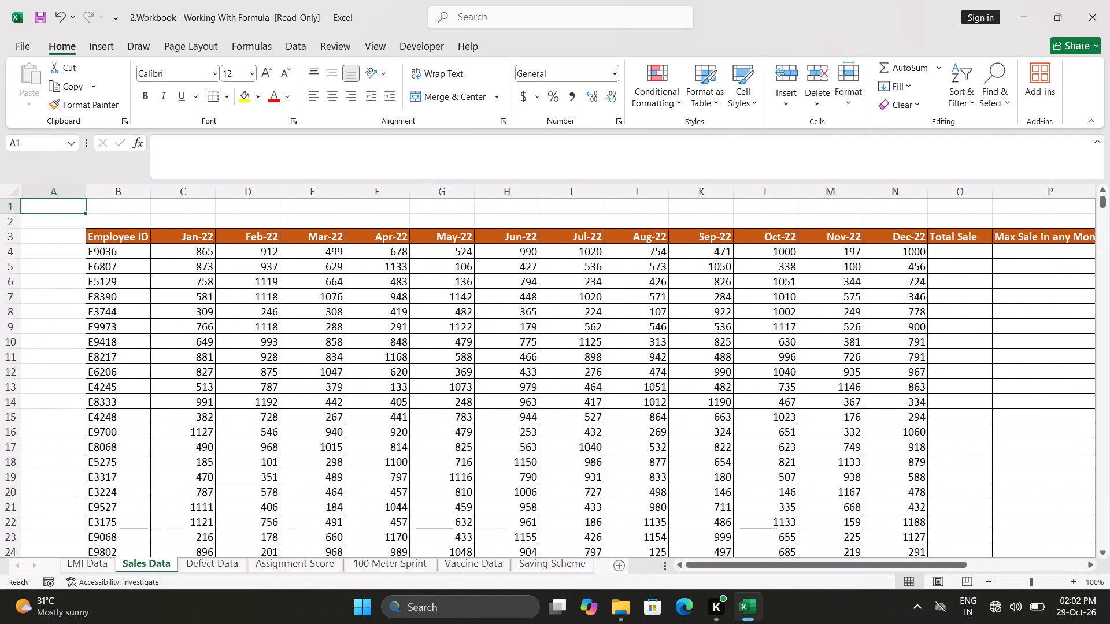
scroll(368, 400, down, 3)
scroll(368, 400, up, 3)
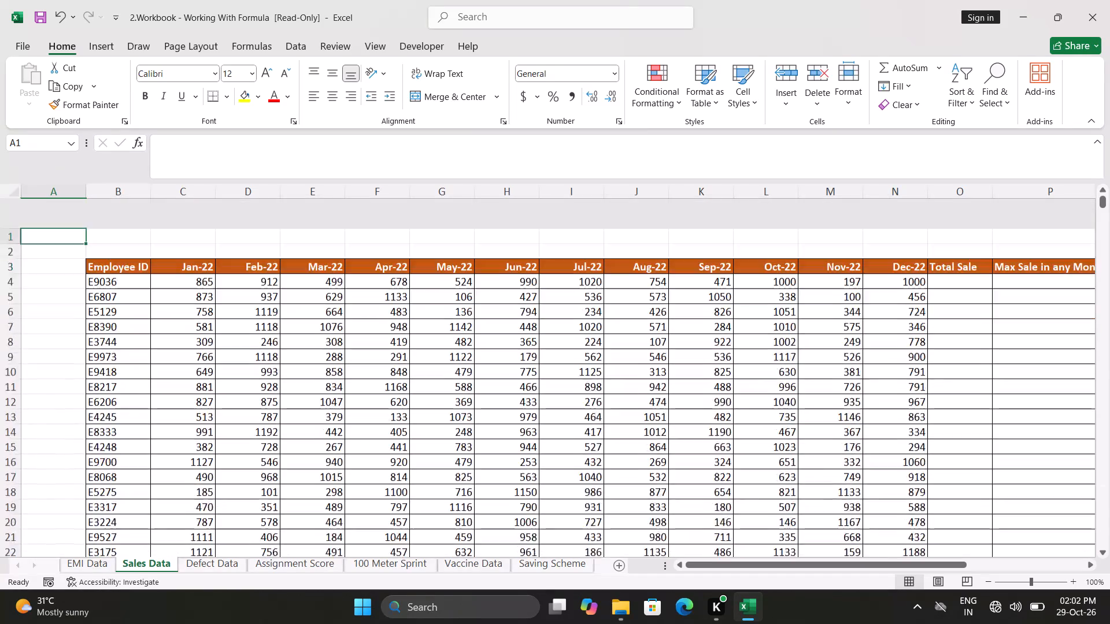
scroll(387, 302, left, 2)
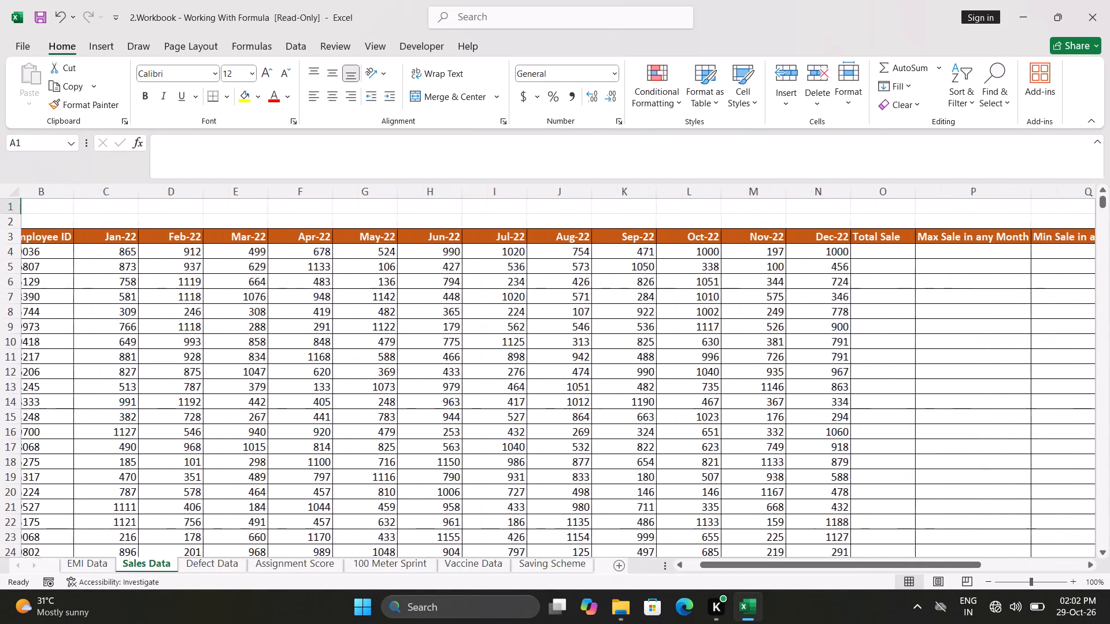
scroll(387, 302, left, 1)
scroll(556, 323, left, 1)
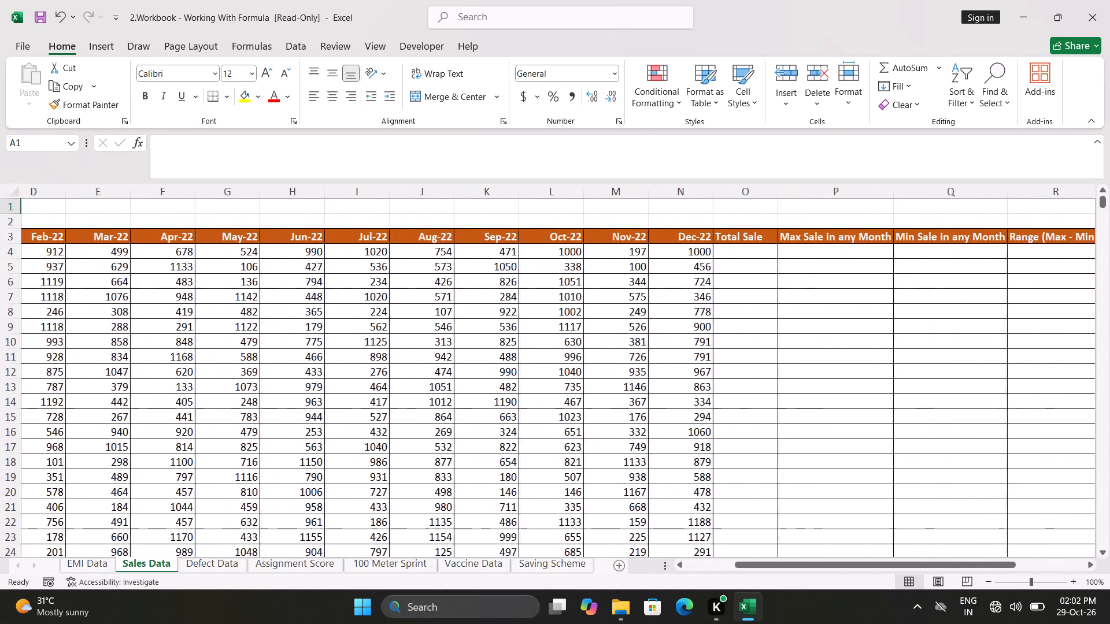
scroll(556, 323, left, 2)
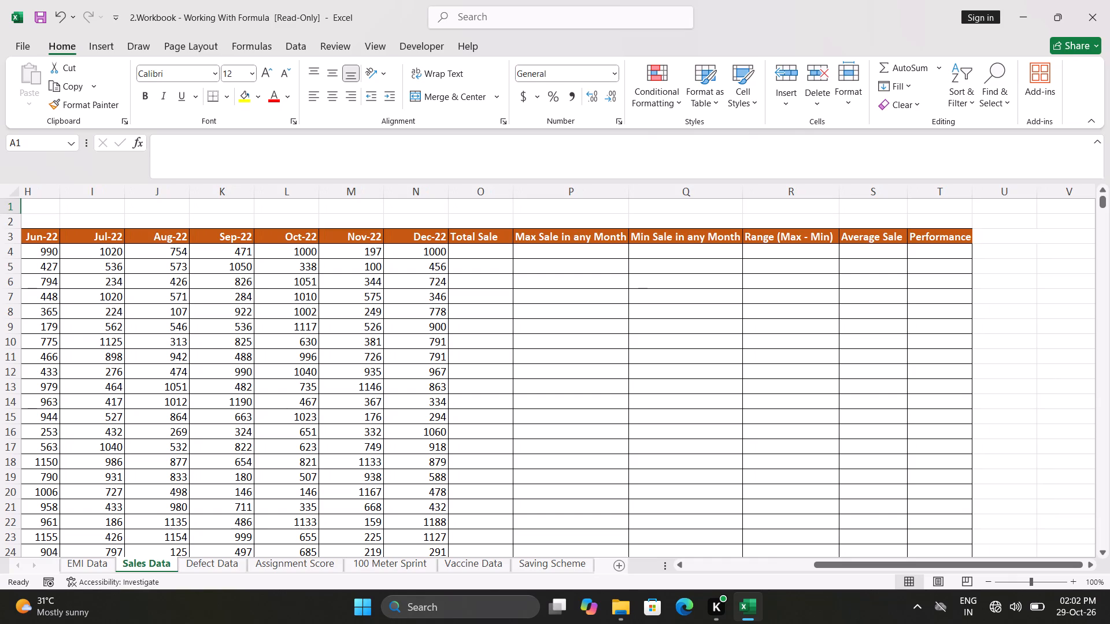
AutoFit the width of Performance column T, followed by the widths of all columns on the Sales Data sheet.
click(948, 251)
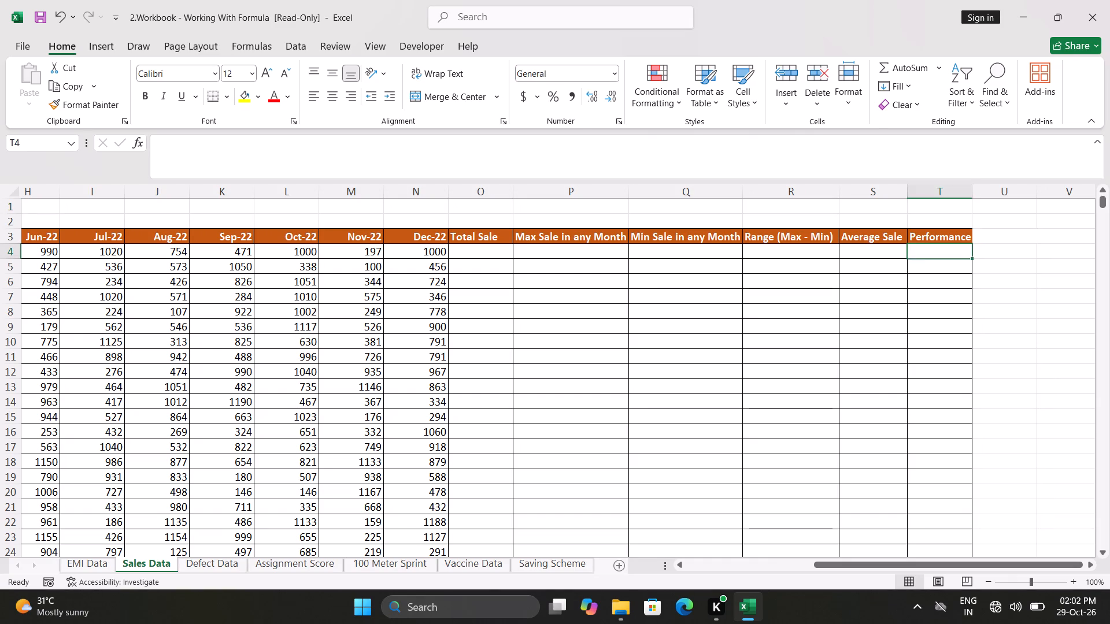
double_click(965, 195)
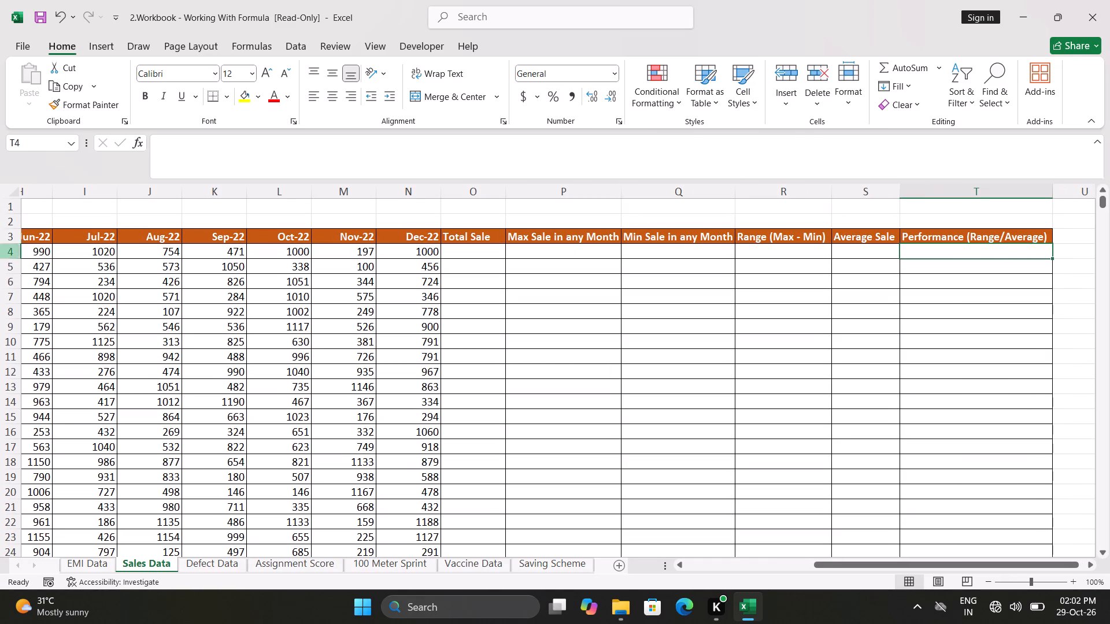
click(19, 191)
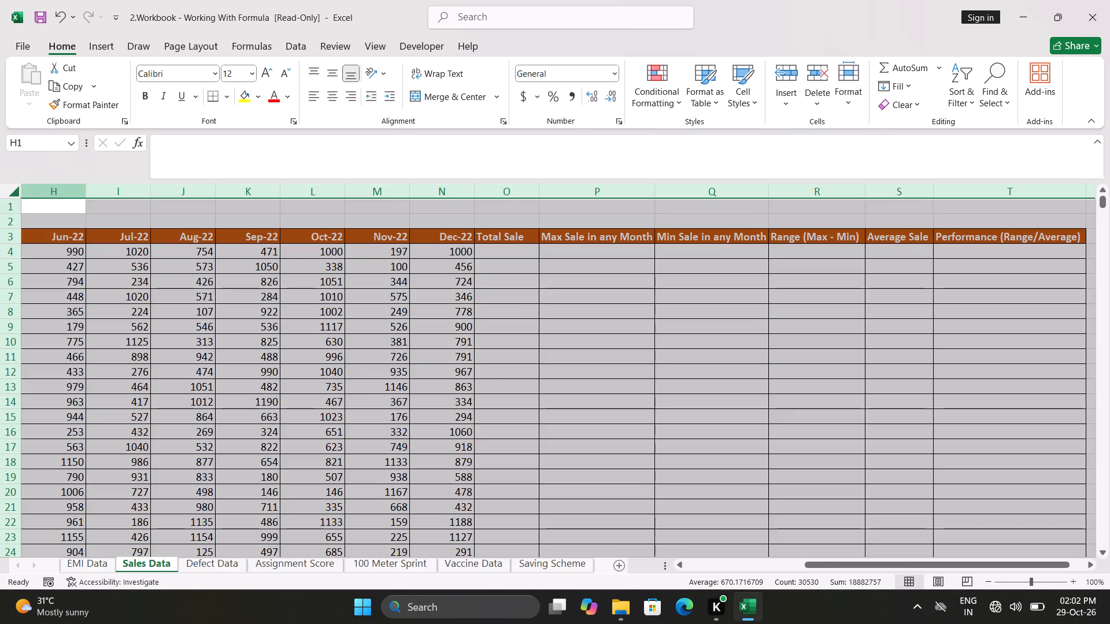
double_click(86, 194)
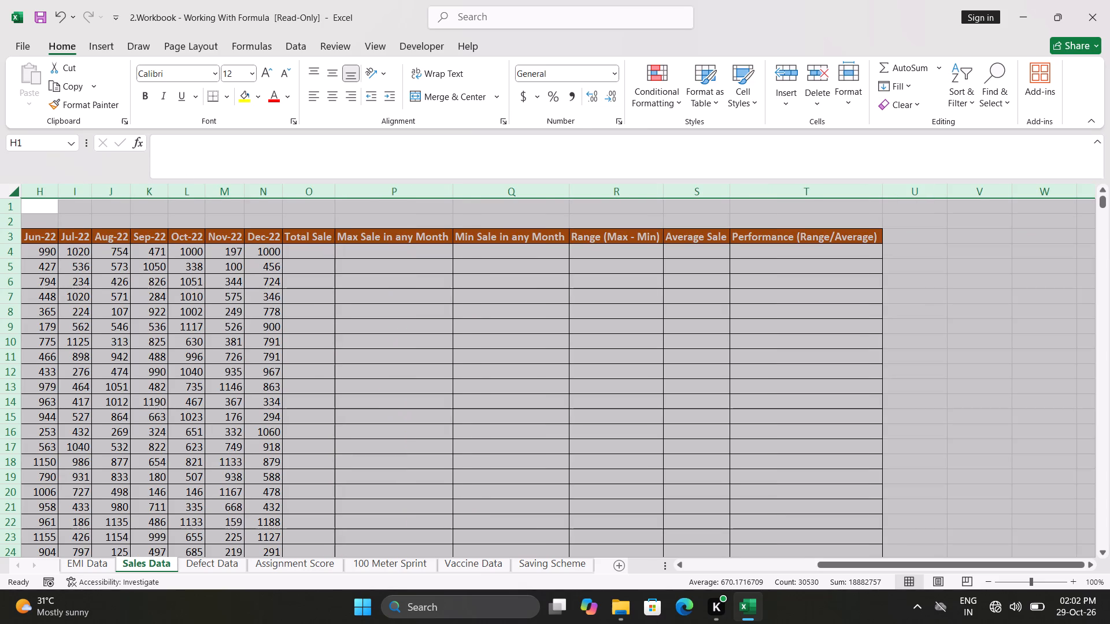
click(216, 308)
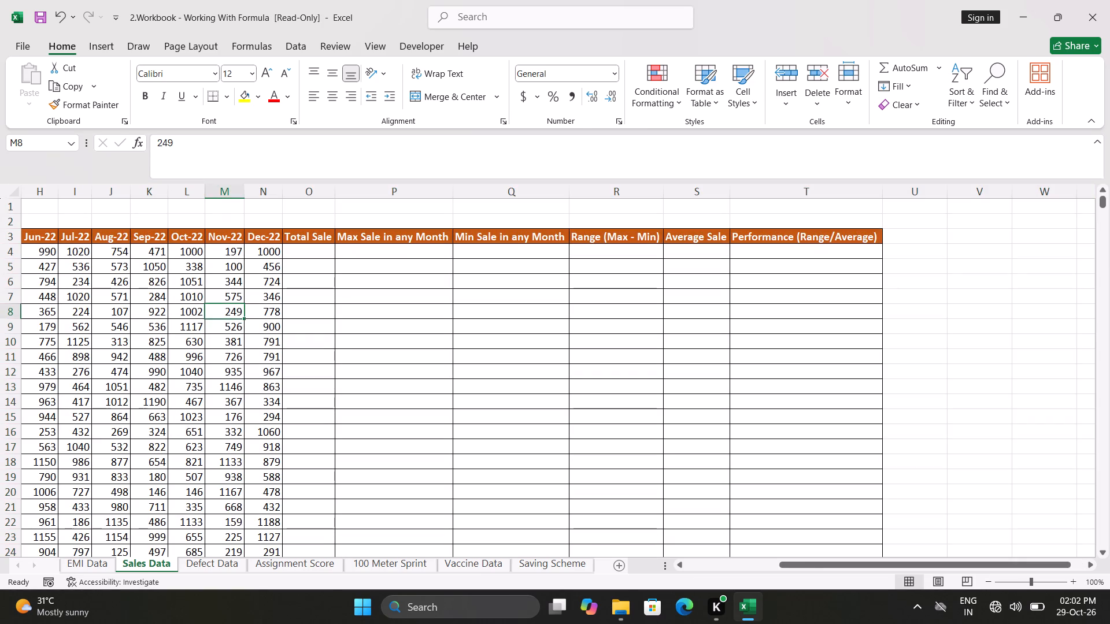
Align the whole Sales Data table to the middle vertically and to the center horizontally.
click(229, 313)
key(ctrl+a)
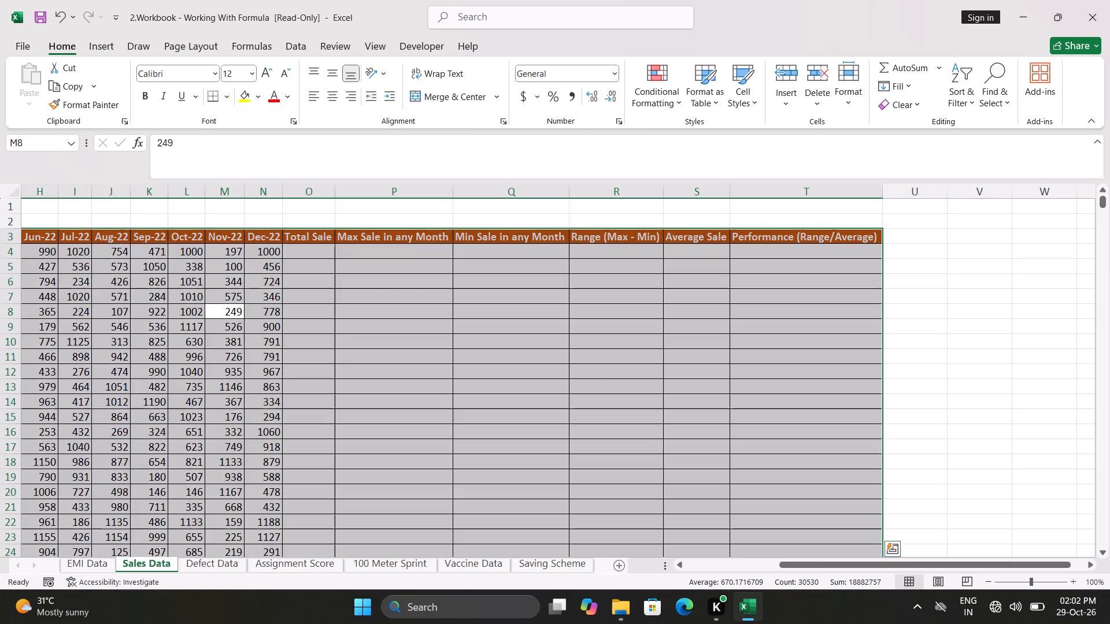
click(332, 75)
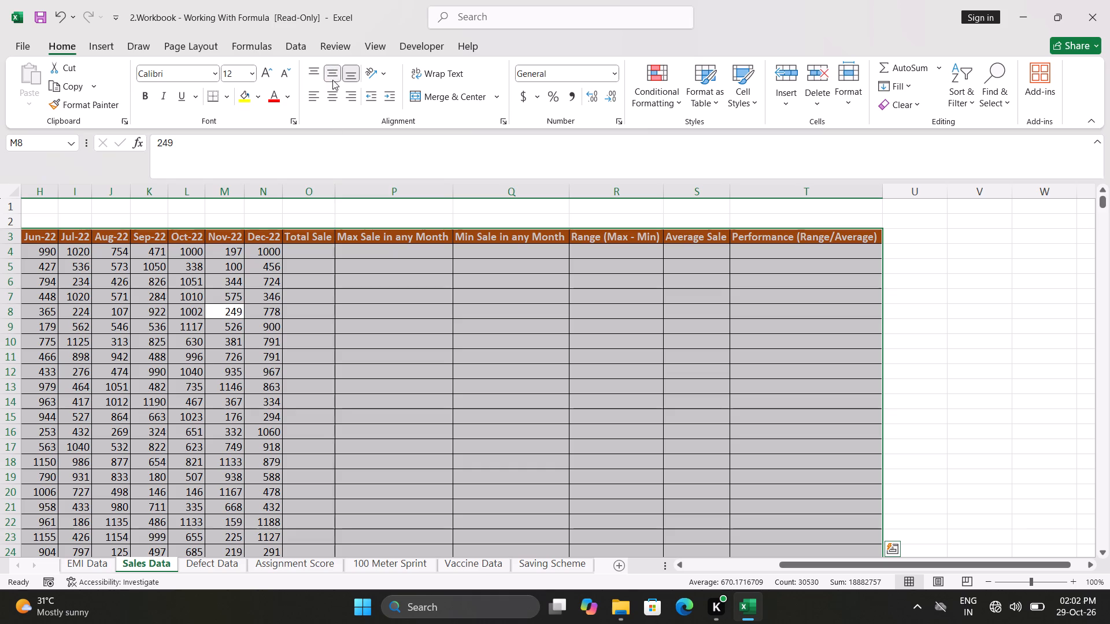
click(333, 97)
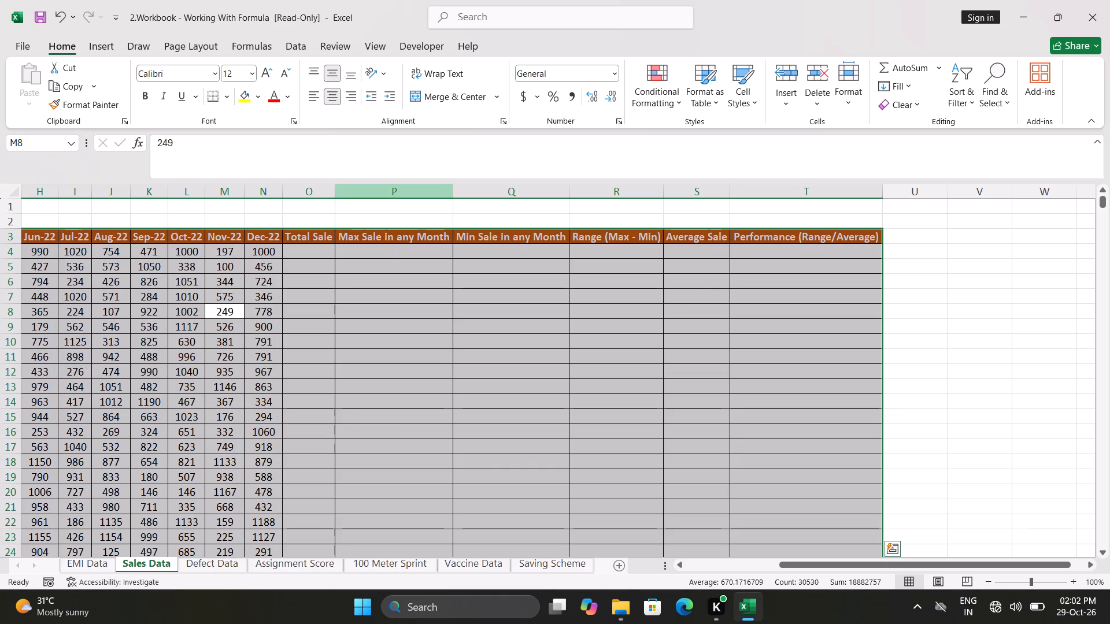
click(350, 274)
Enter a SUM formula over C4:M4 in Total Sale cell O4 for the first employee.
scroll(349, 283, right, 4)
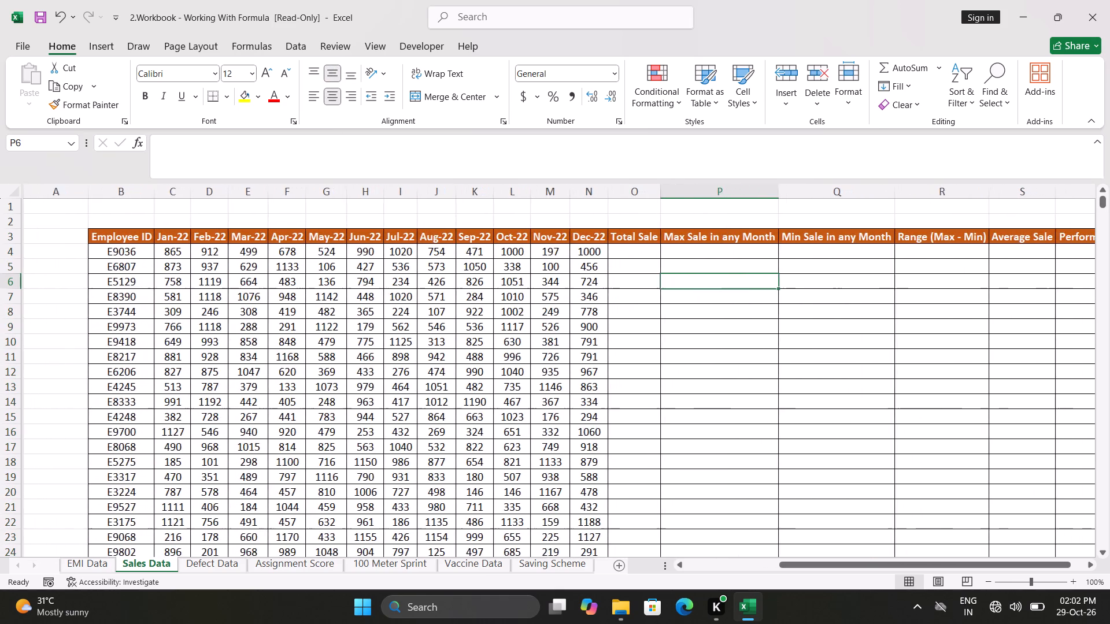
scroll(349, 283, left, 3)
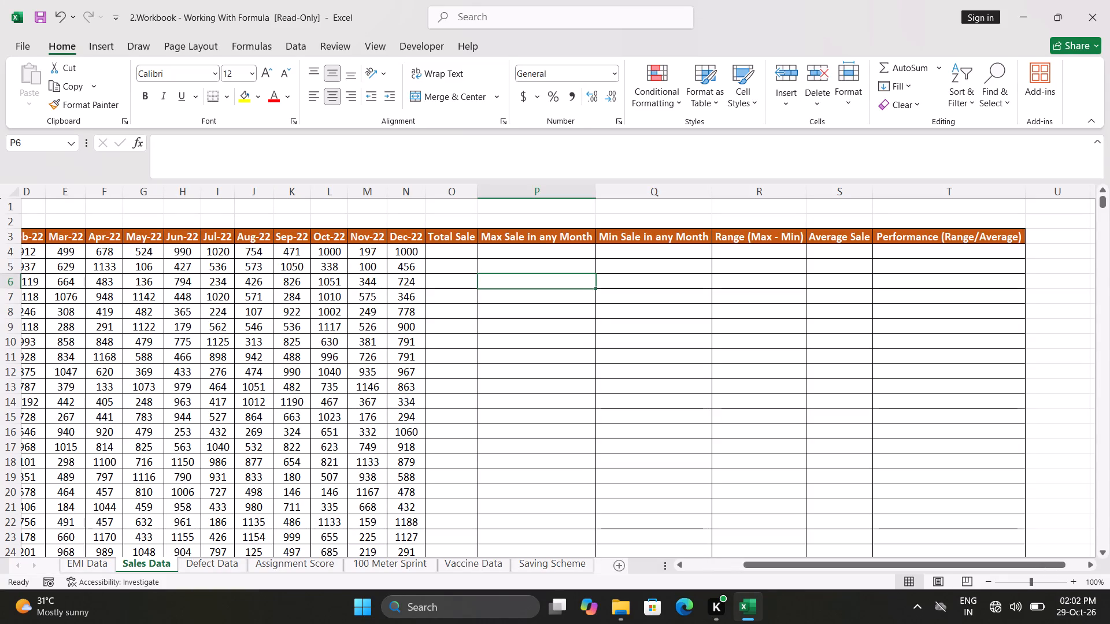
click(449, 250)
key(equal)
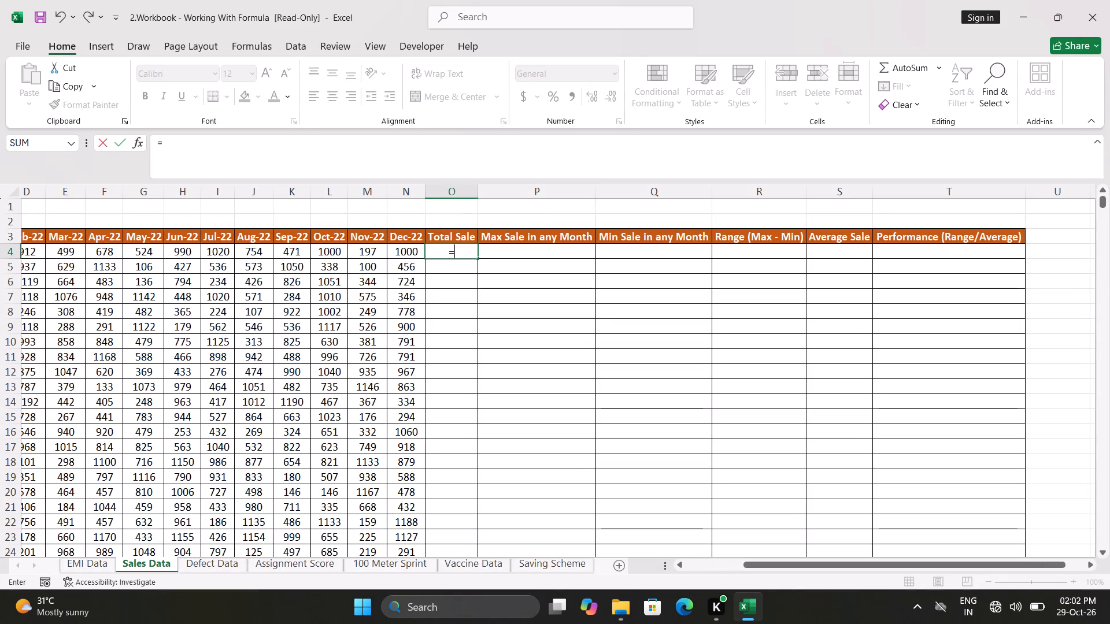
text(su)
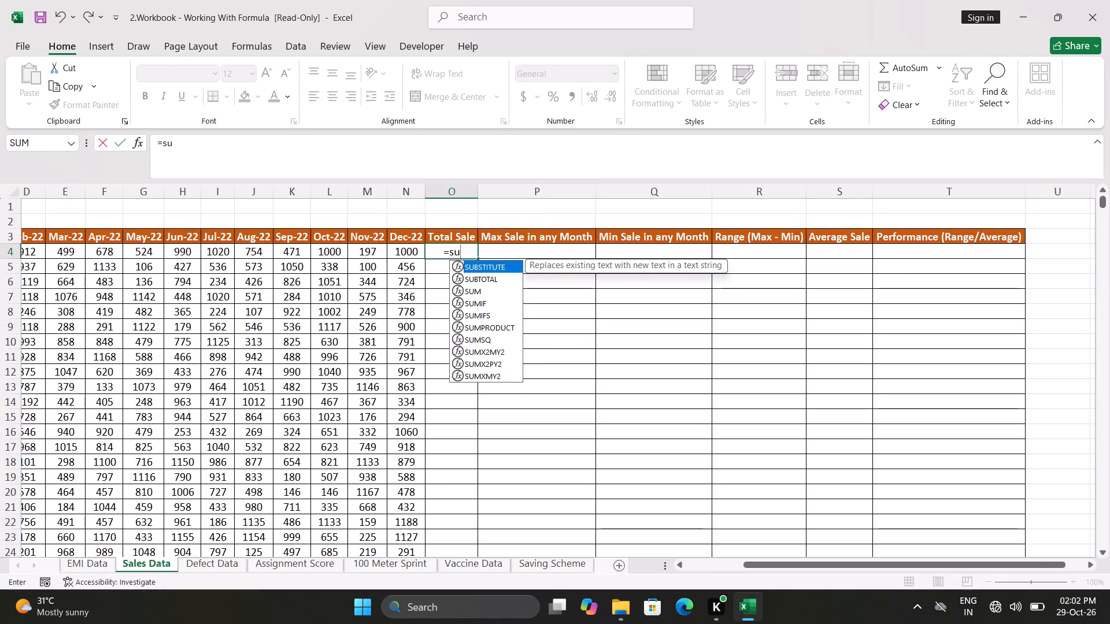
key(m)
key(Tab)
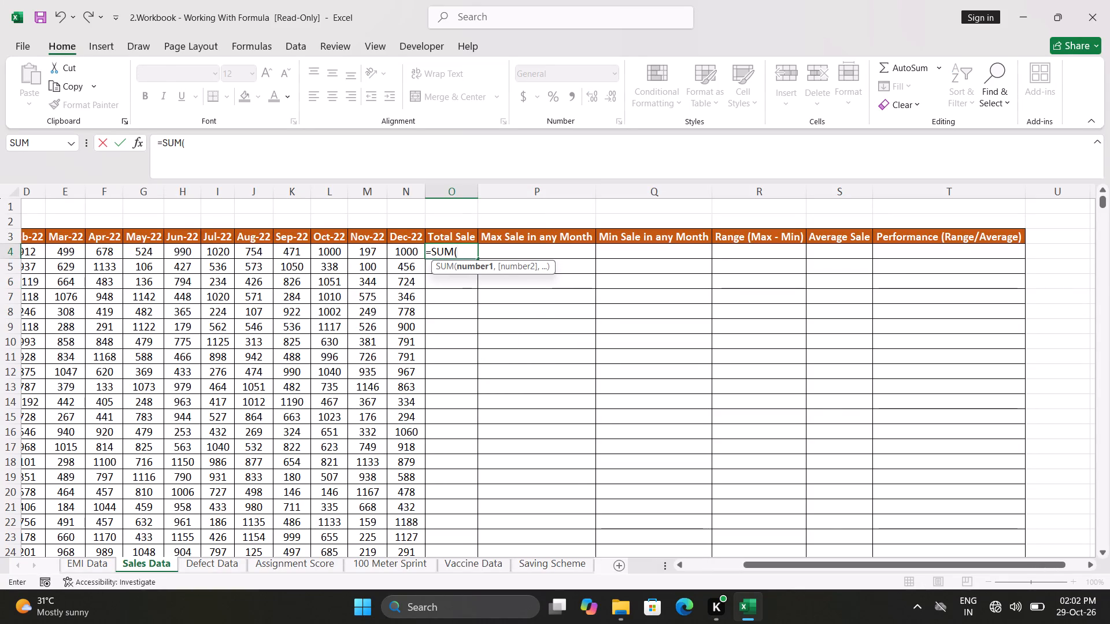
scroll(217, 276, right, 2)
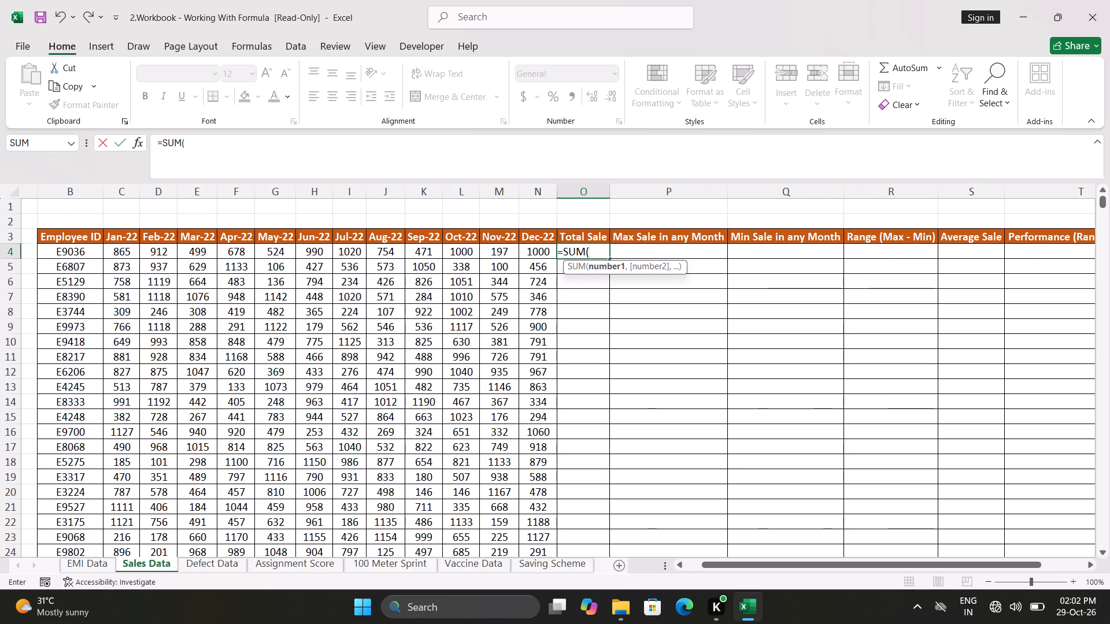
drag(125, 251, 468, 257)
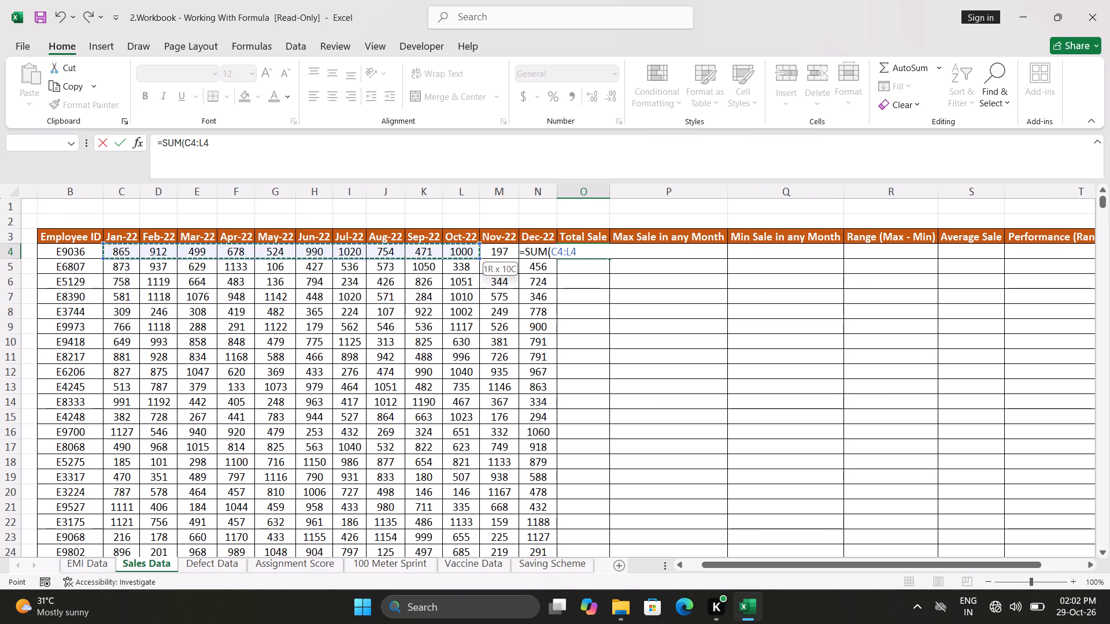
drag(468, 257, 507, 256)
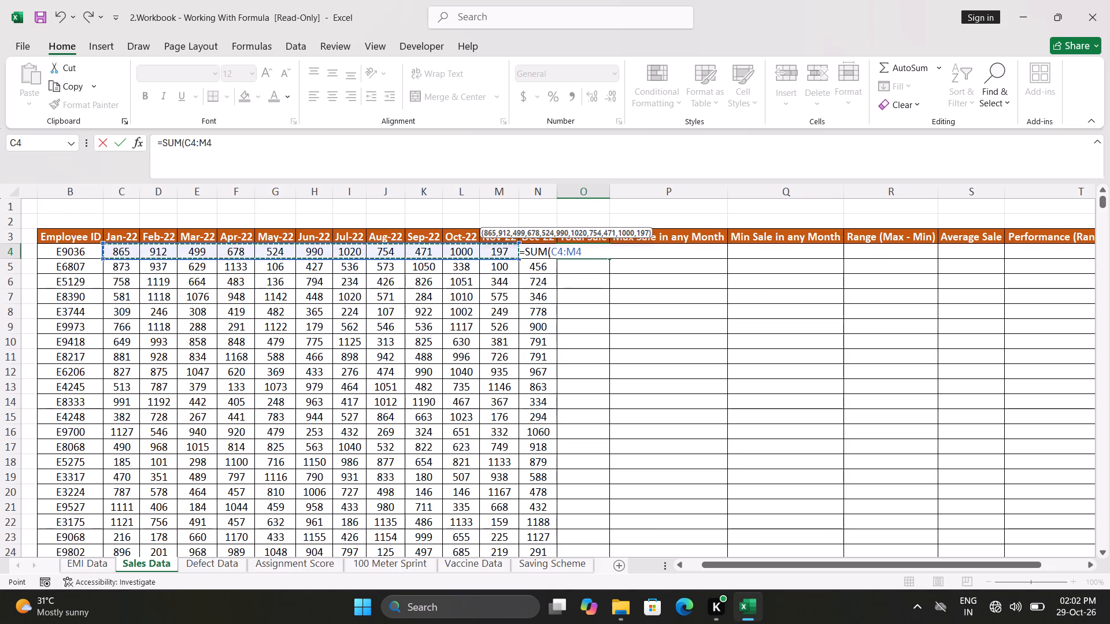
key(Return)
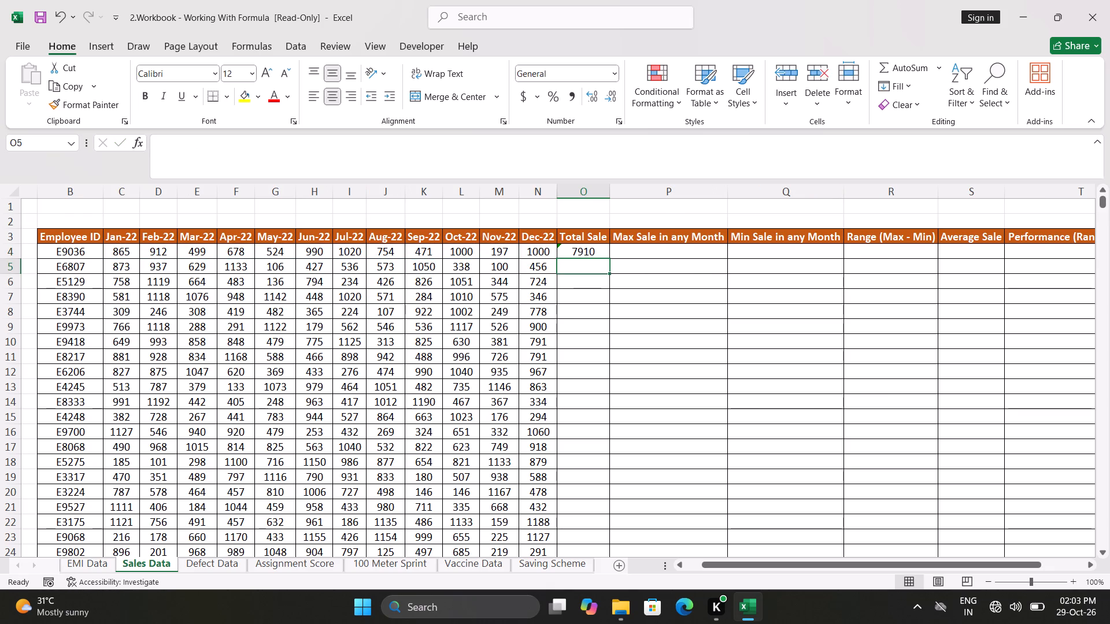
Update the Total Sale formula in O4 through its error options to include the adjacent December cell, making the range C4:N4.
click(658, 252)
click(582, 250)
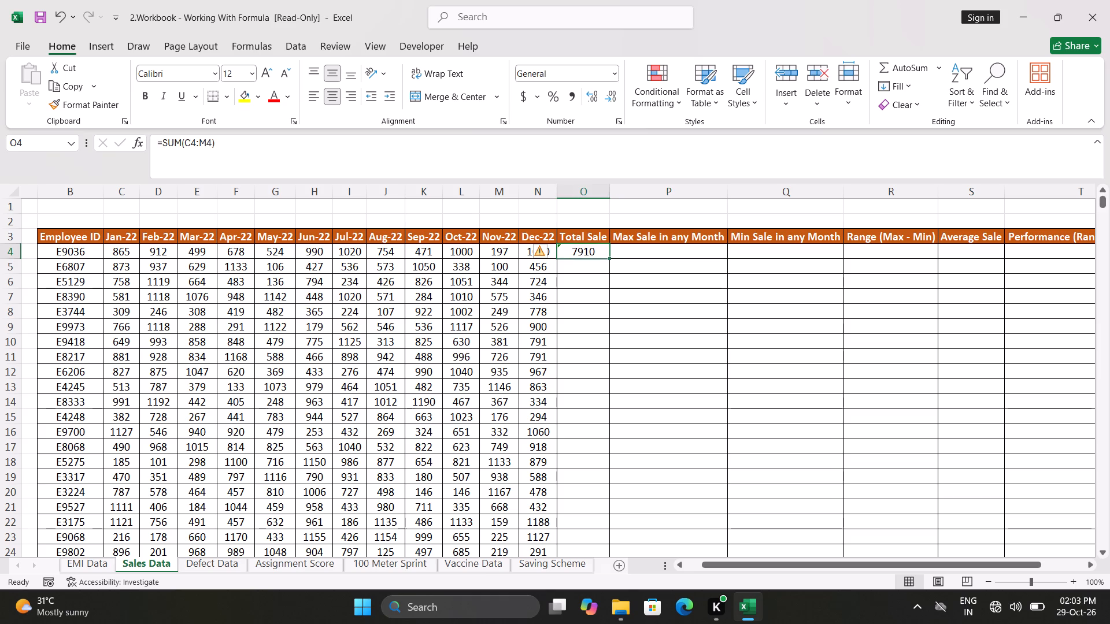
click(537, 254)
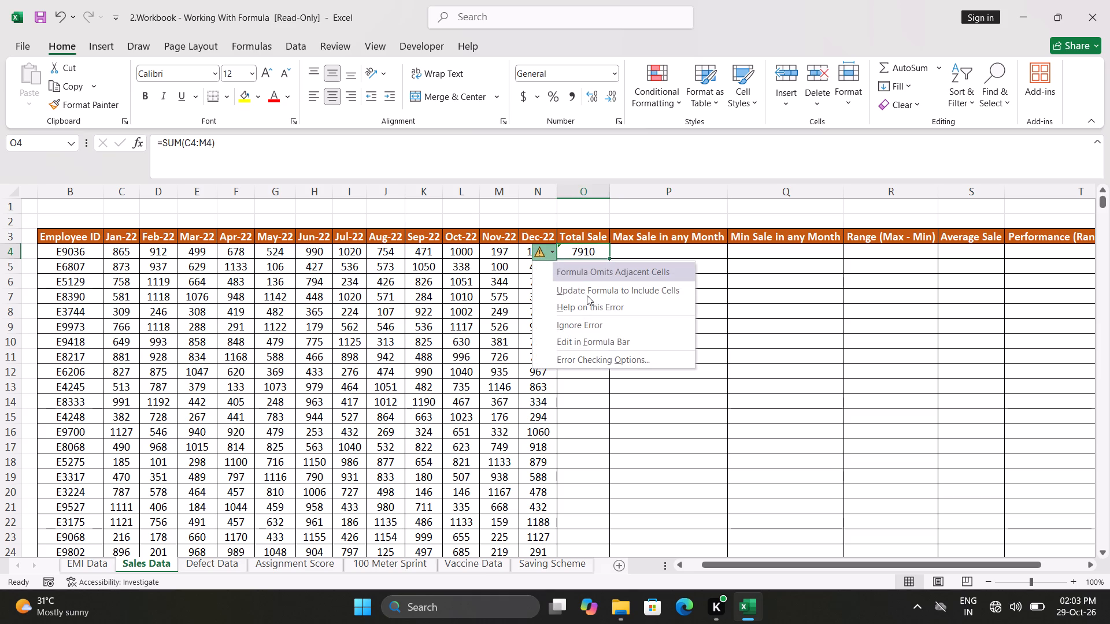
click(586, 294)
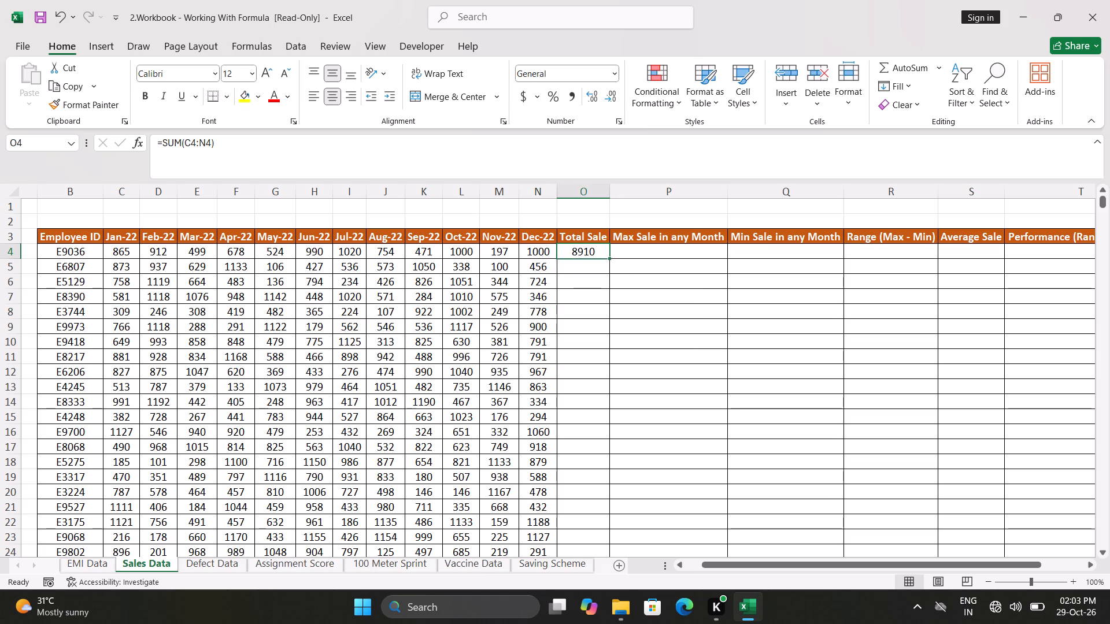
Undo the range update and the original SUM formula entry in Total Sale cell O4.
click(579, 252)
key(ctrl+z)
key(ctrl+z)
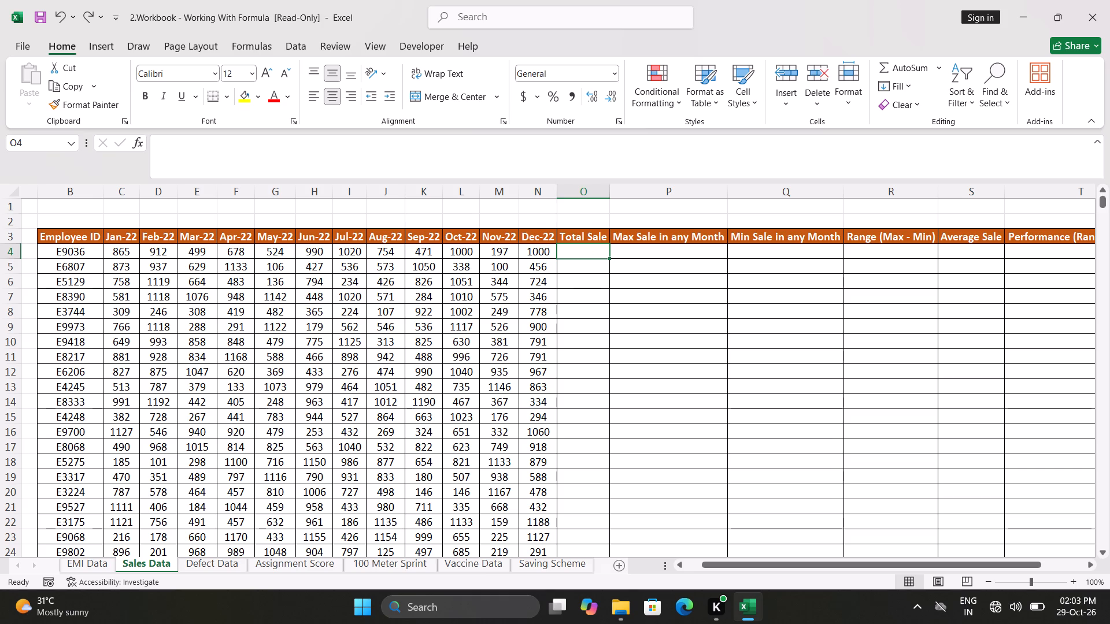
Enter a SUM formula over C4:N4 in Total Sale cell O4, covering January through December for the first employee.
click(586, 254)
key(equal)
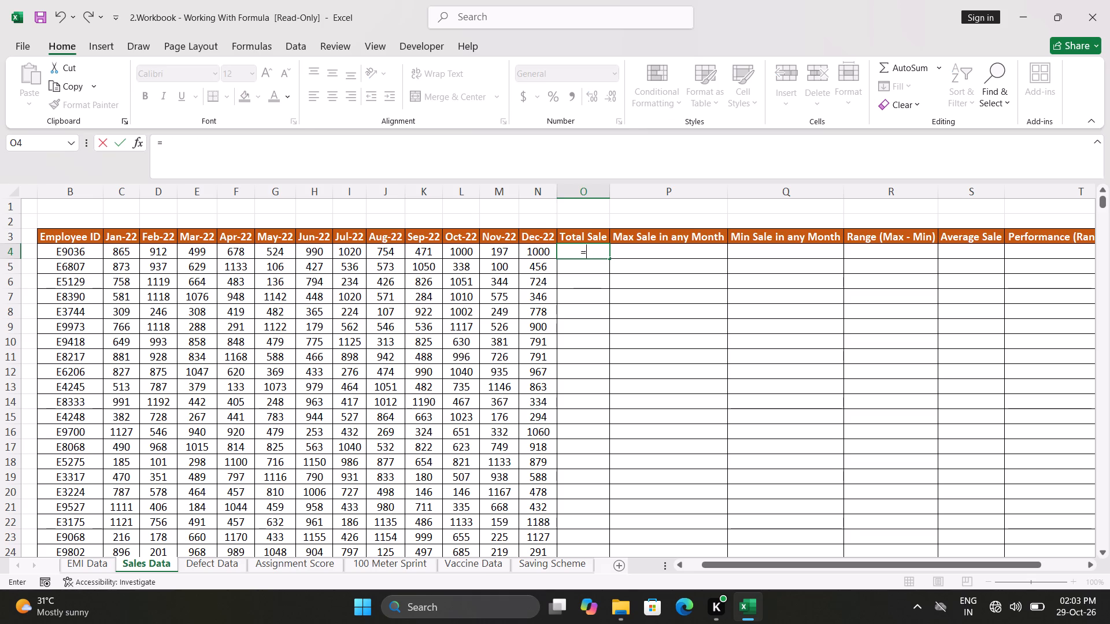
text(sum)
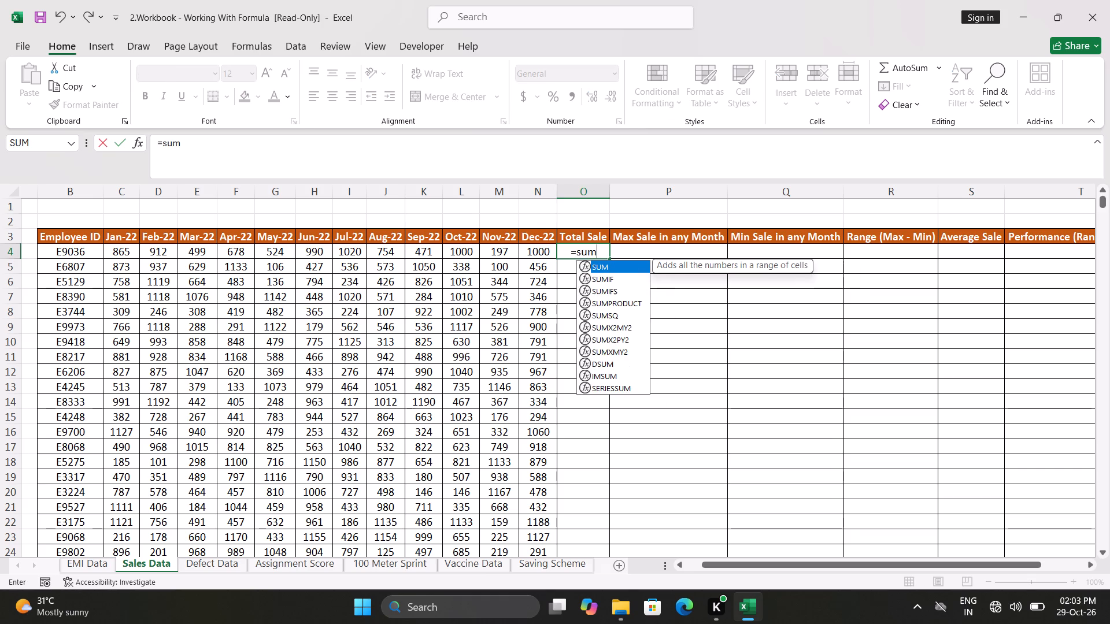
key(Tab)
key(Tab)
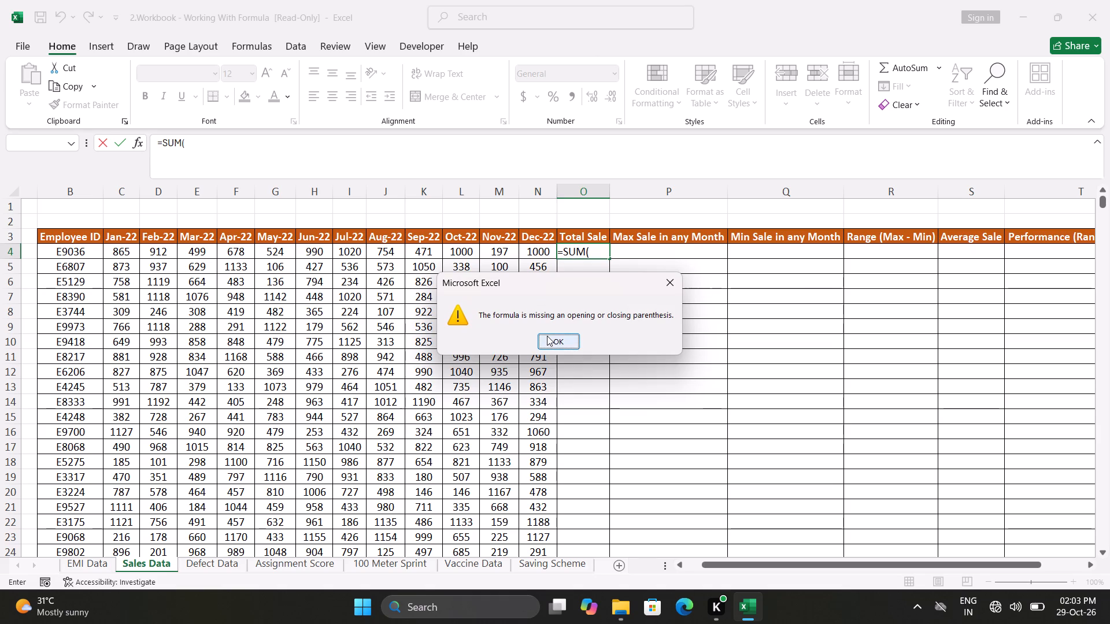
click(561, 339)
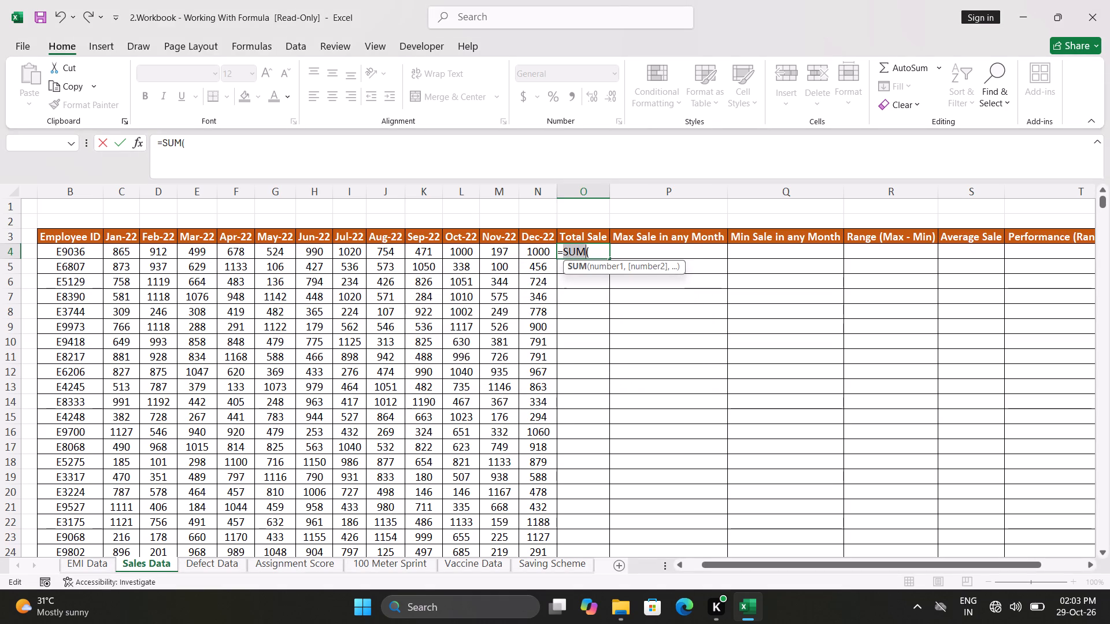
click(592, 252)
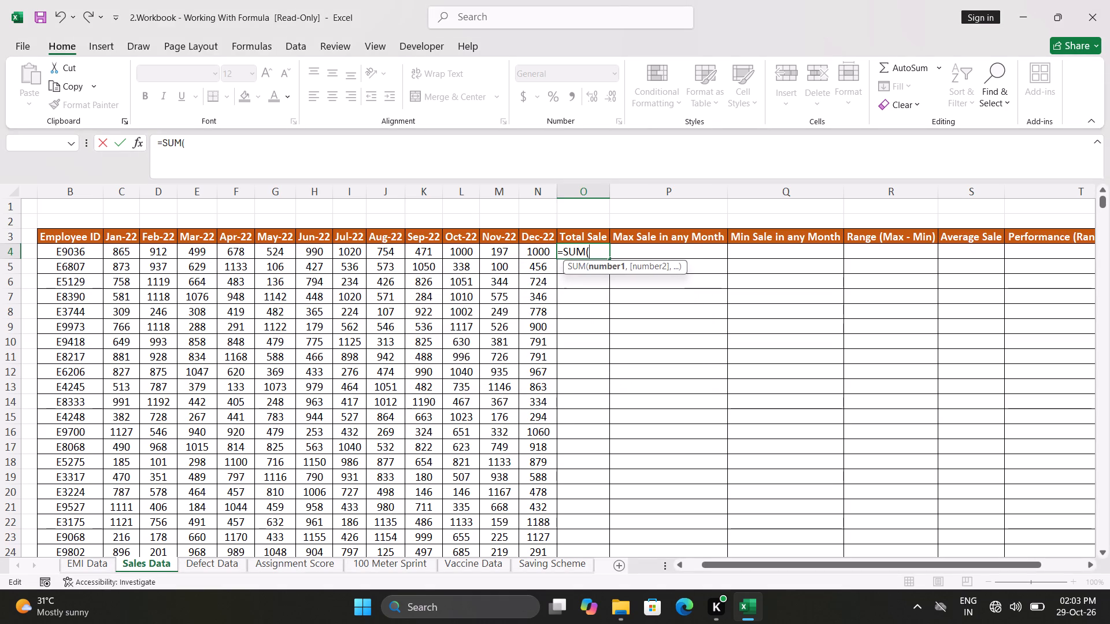
drag(121, 252, 421, 268)
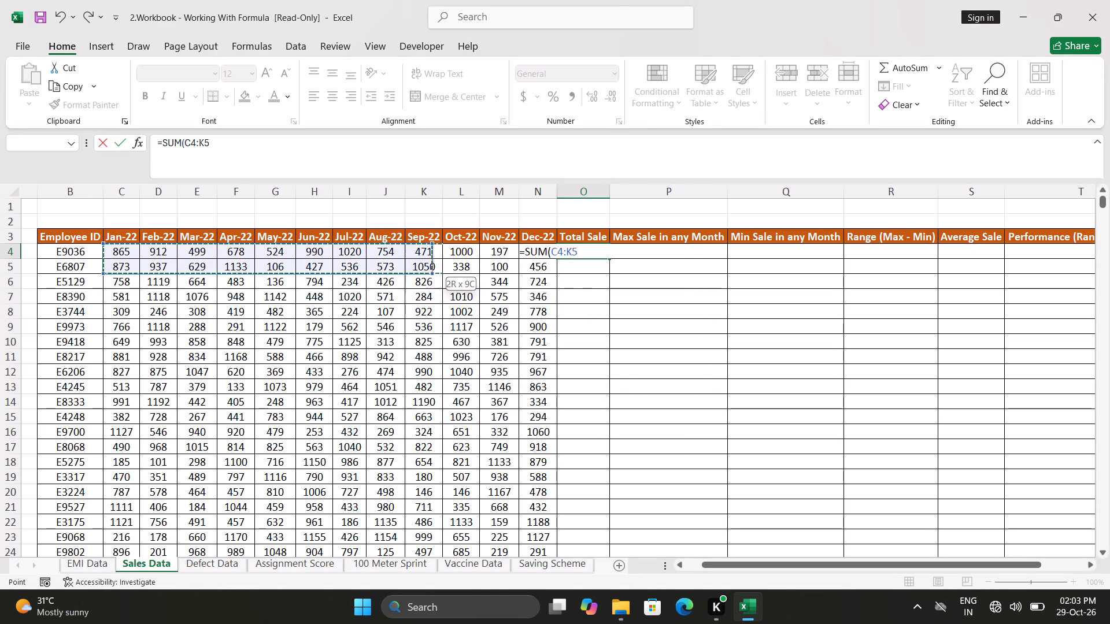
drag(421, 268, 493, 256)
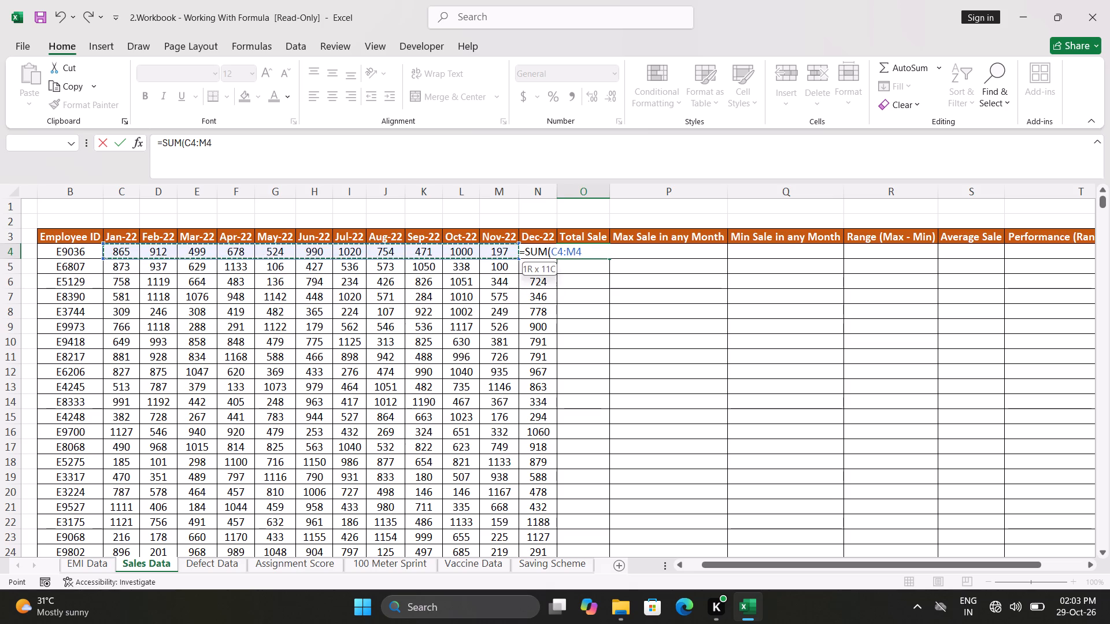
drag(493, 256, 526, 254)
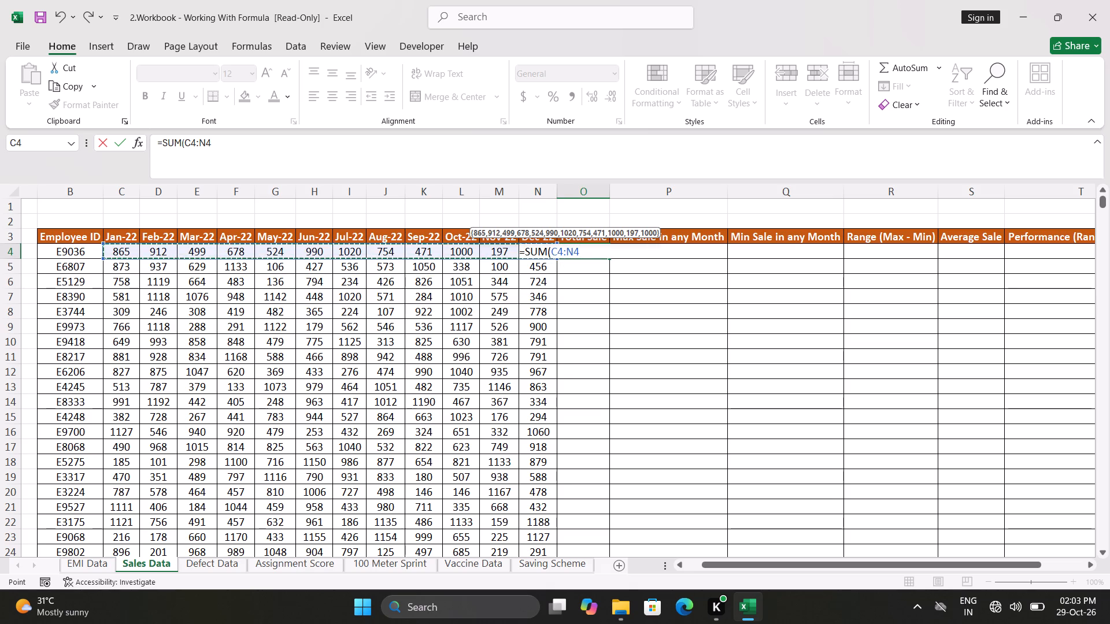
key(Return)
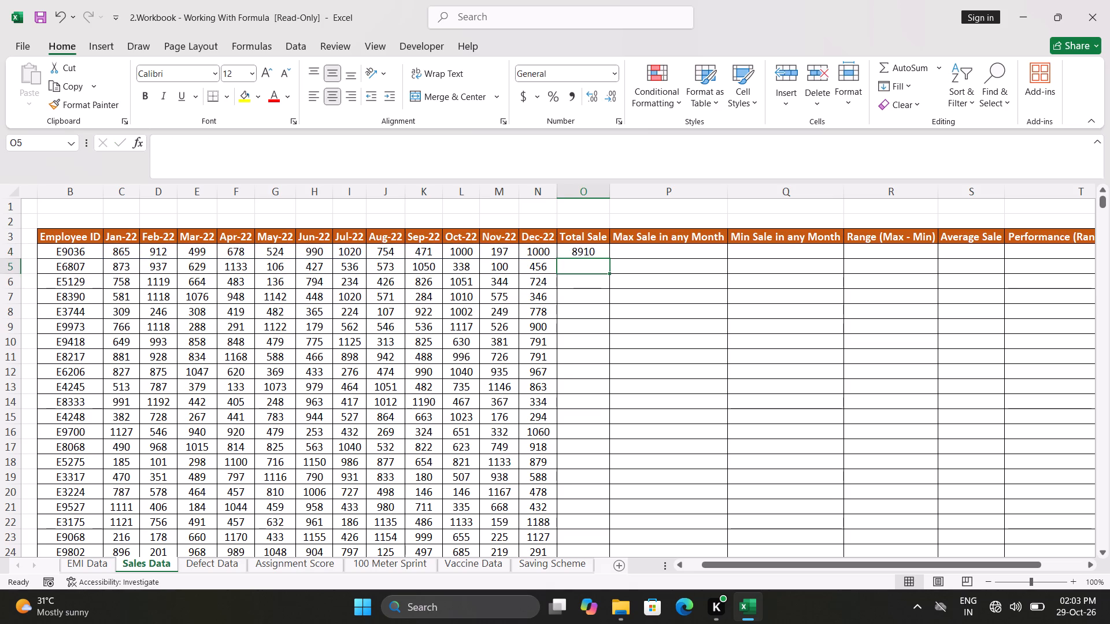
Enter a MAX formula over C4:N4 in cell P4 for the first employee's Max Sale in any Month.
click(636, 249)
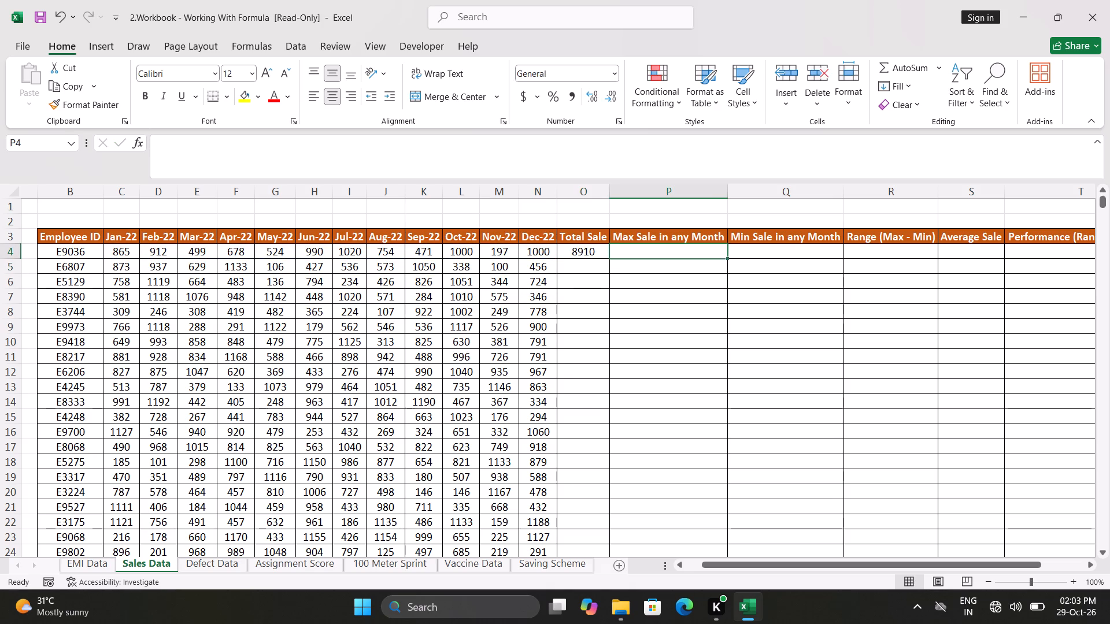
key(equal)
key(a)
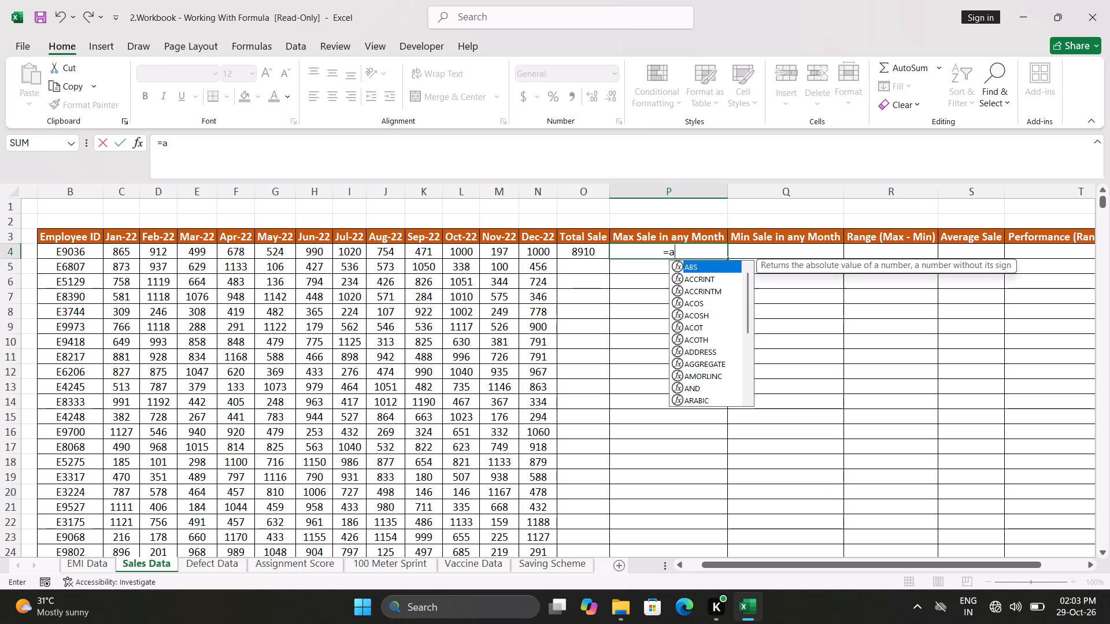
key(BackSpace)
text(ma)
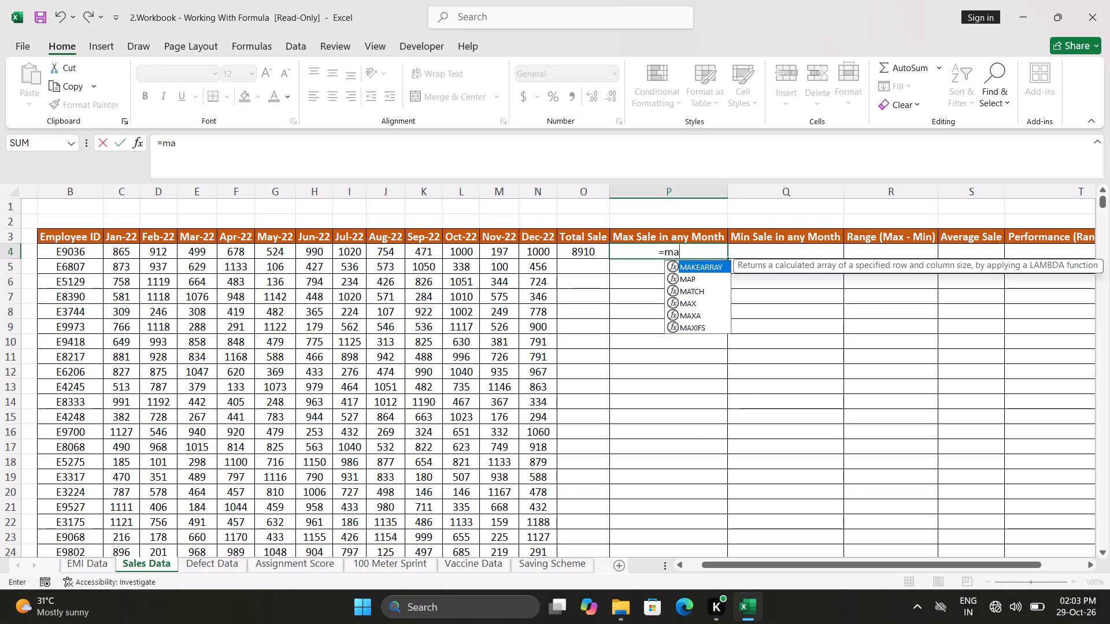
click(697, 302)
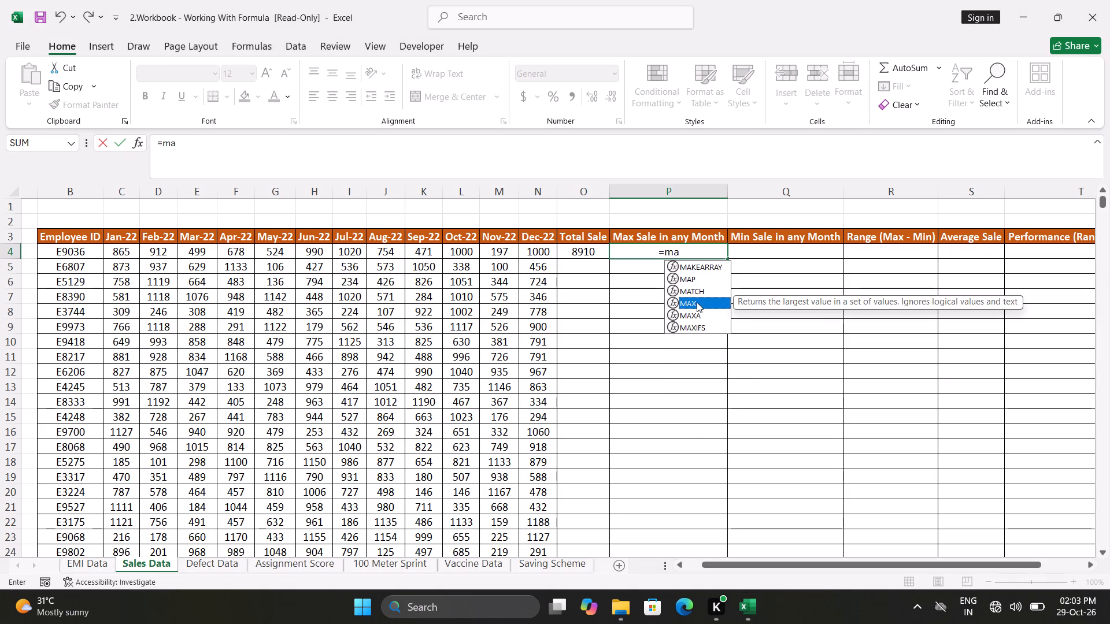
key(Tab)
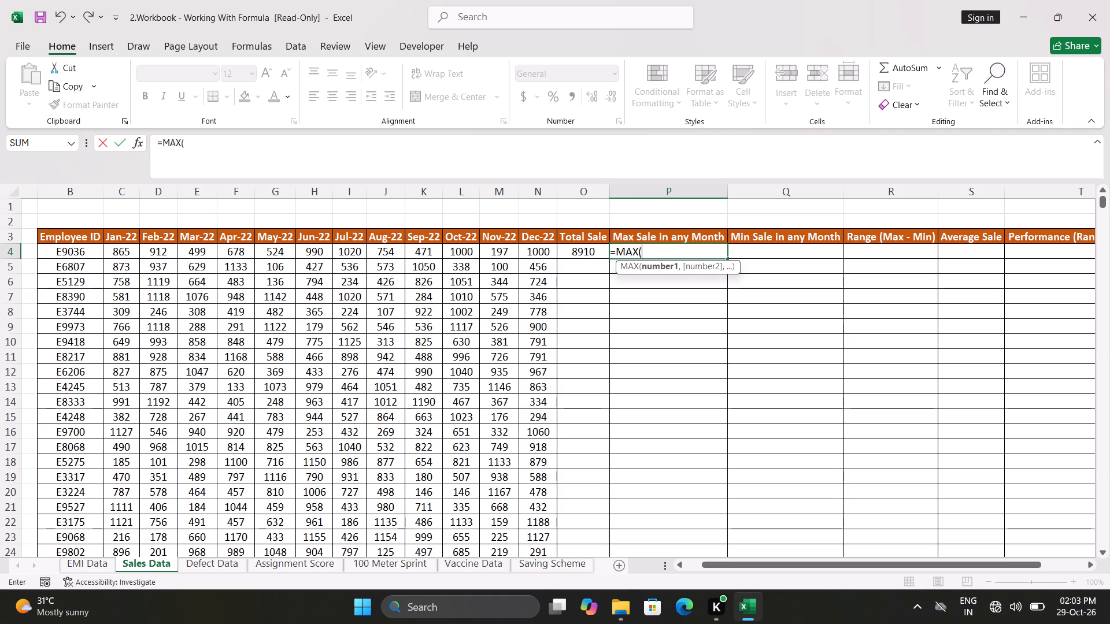
drag(117, 251, 543, 261)
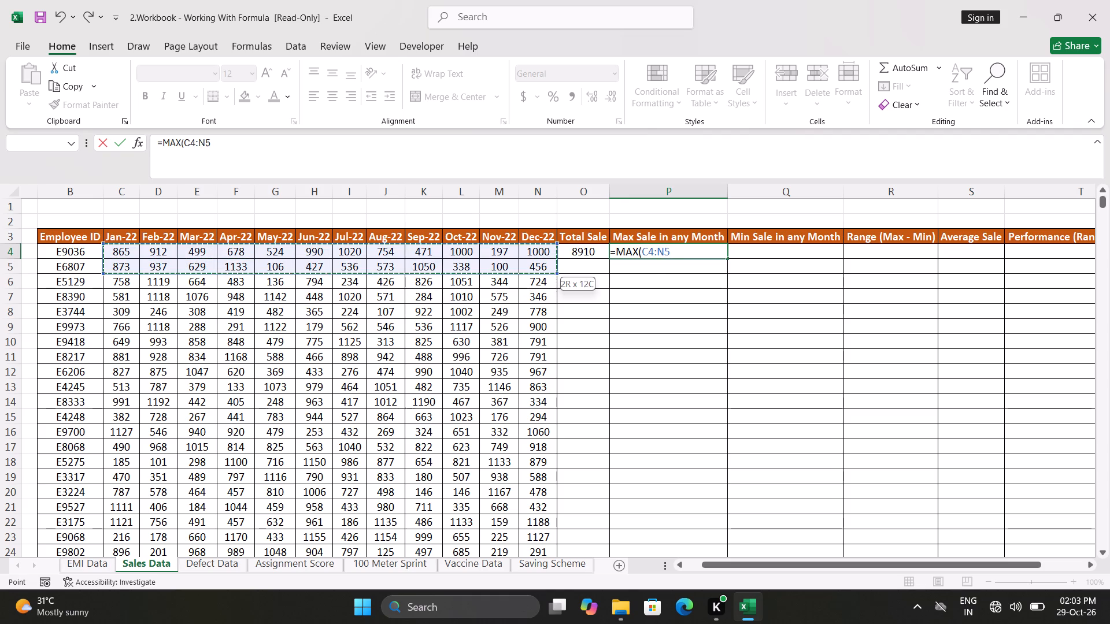
drag(543, 261, 527, 250)
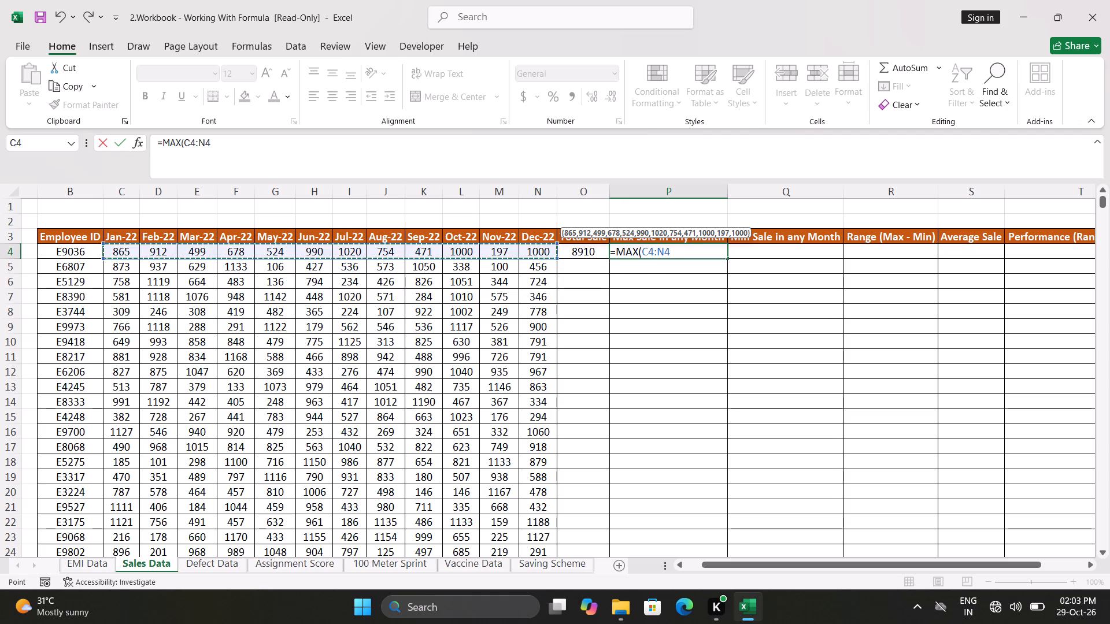
key(Return)
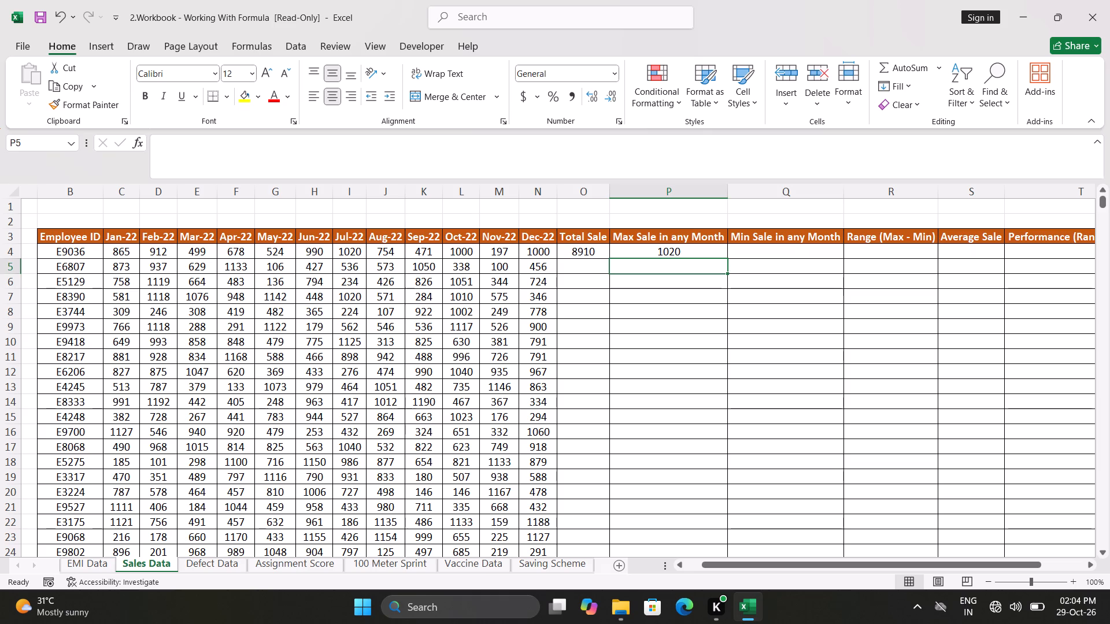
Enter a MIN formula over C4:N4 in cell Q4 for the first employee's Min Sale in any Month.
click(757, 251)
key(equal)
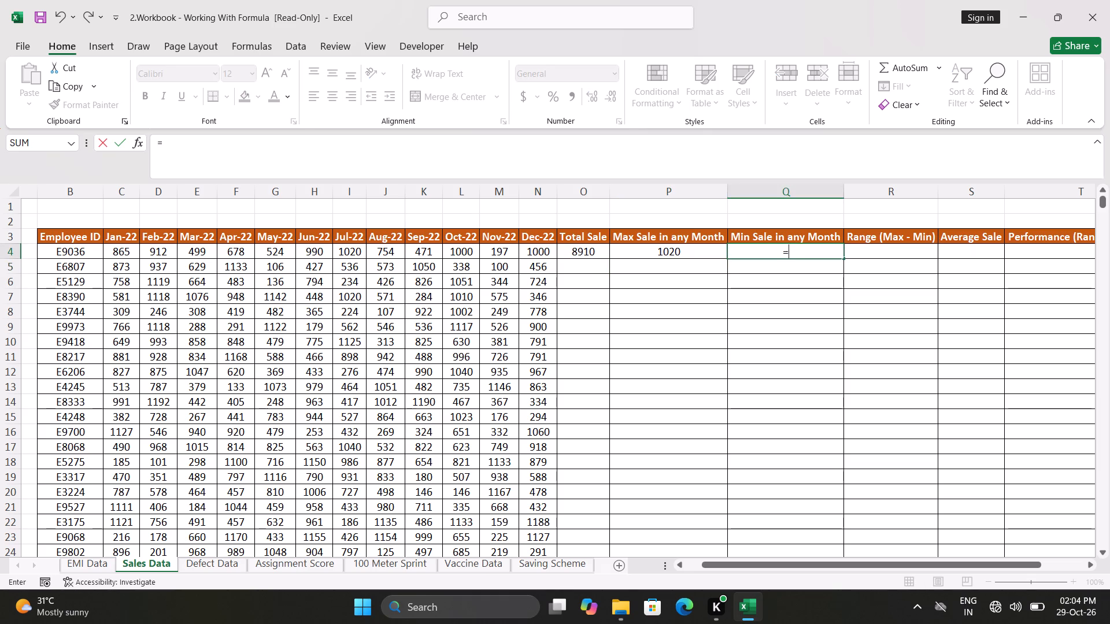
text(mi)
key(n)
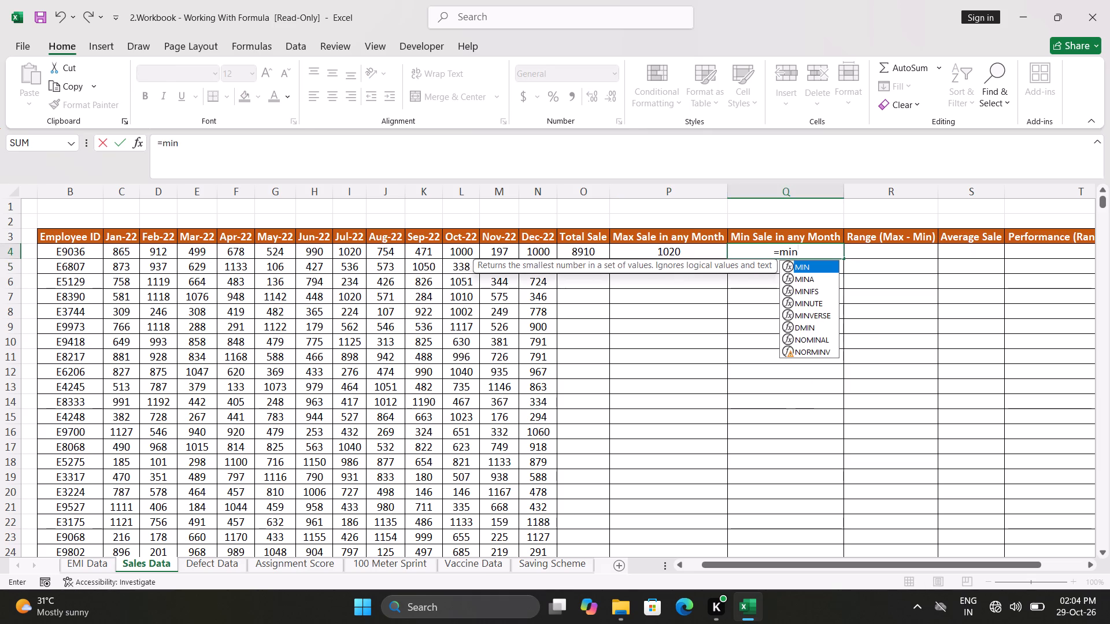
key(Tab)
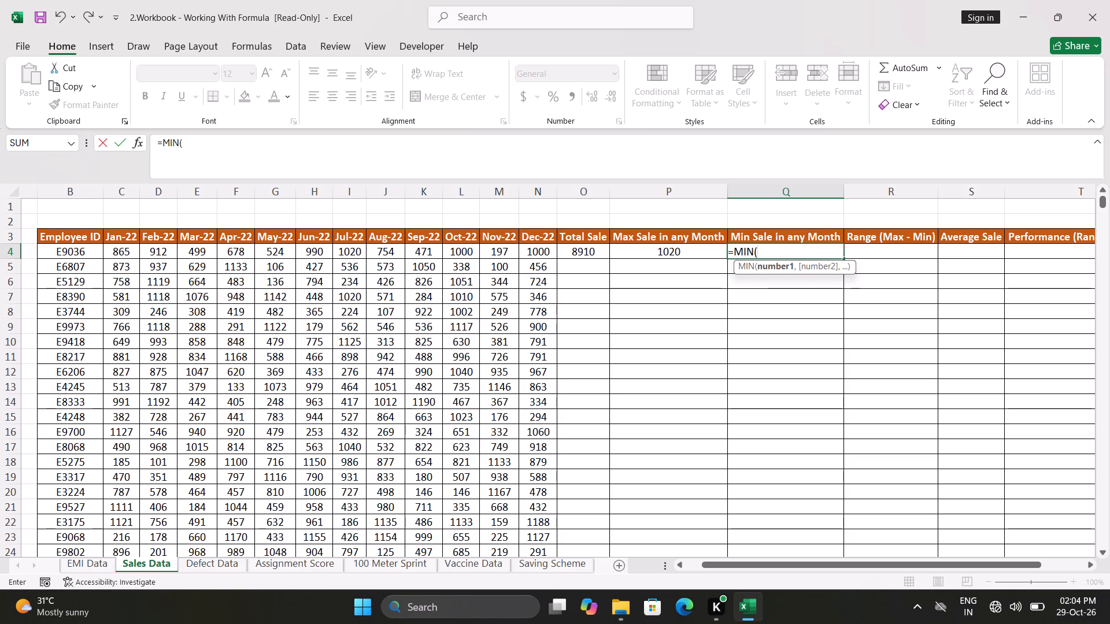
drag(121, 254, 398, 253)
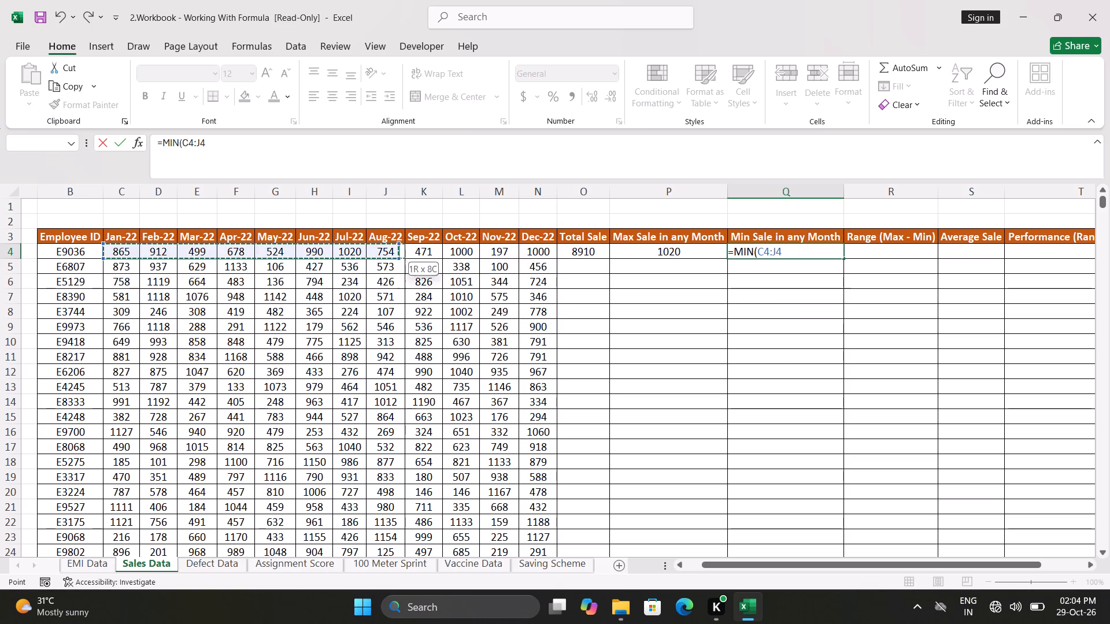
drag(398, 253, 524, 255)
key(Return)
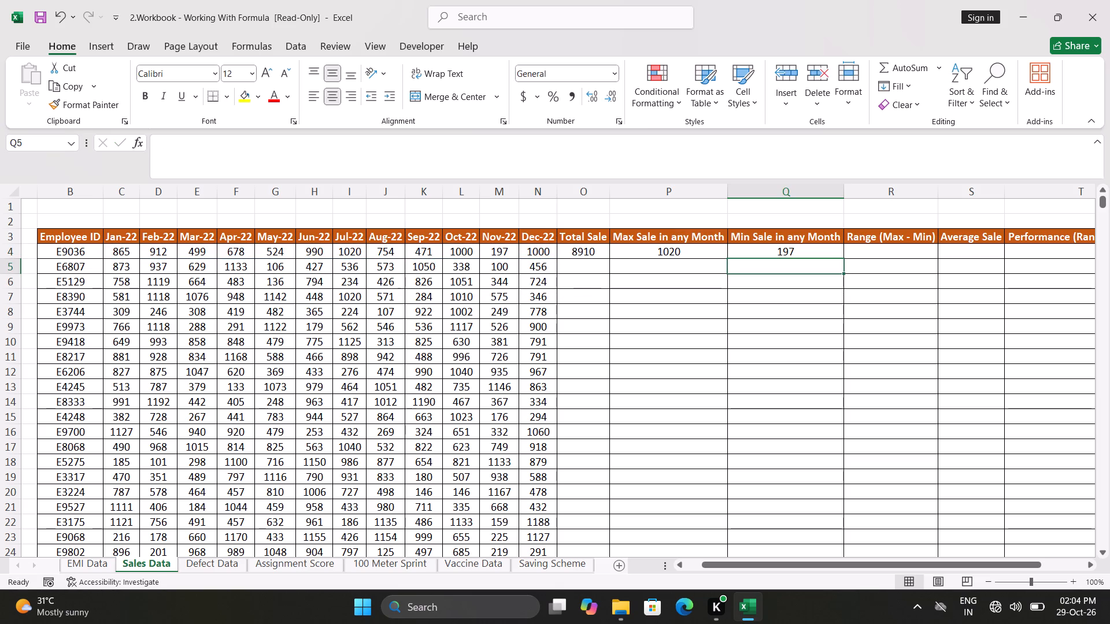
Enter the formula =P4-Q4 in Range cell R4, subtracting the first employee's minimum sale from the maximum.
click(869, 252)
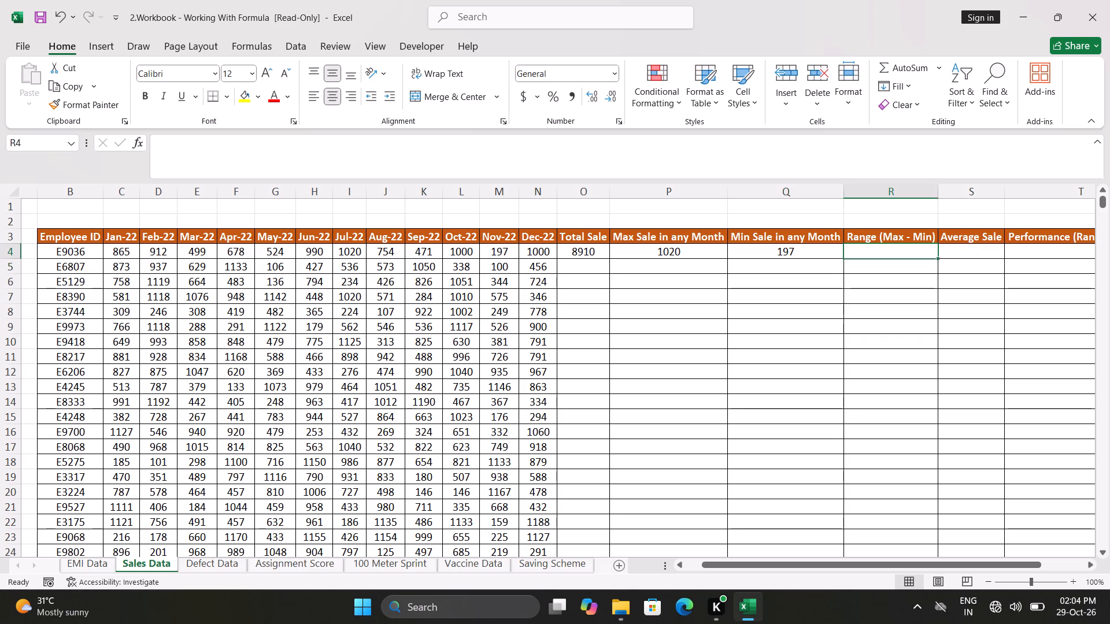
key(equal)
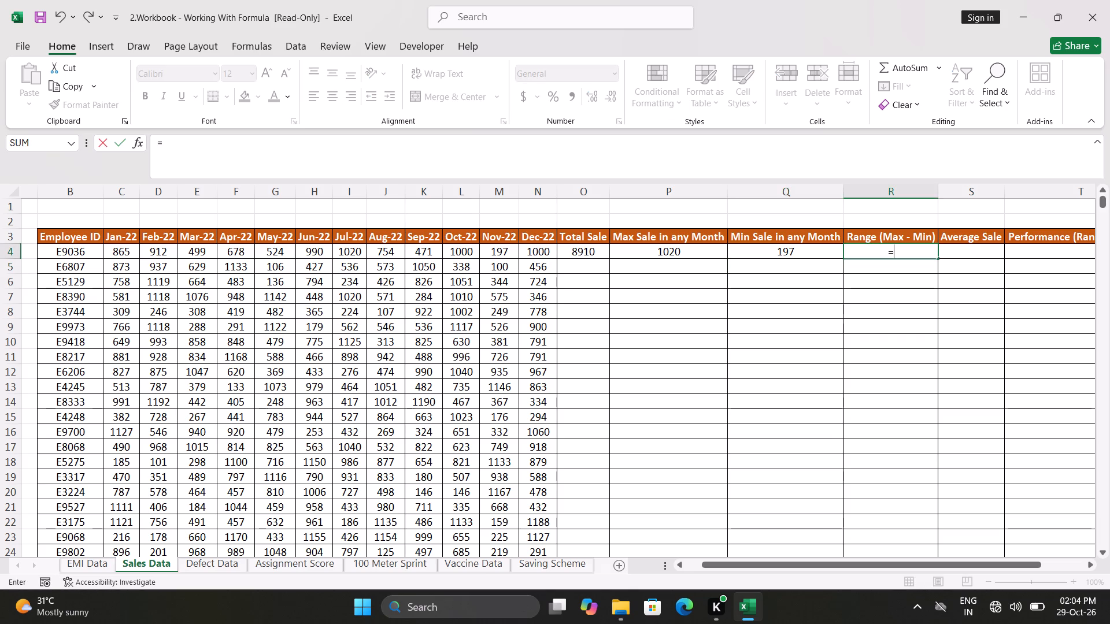
click(697, 252)
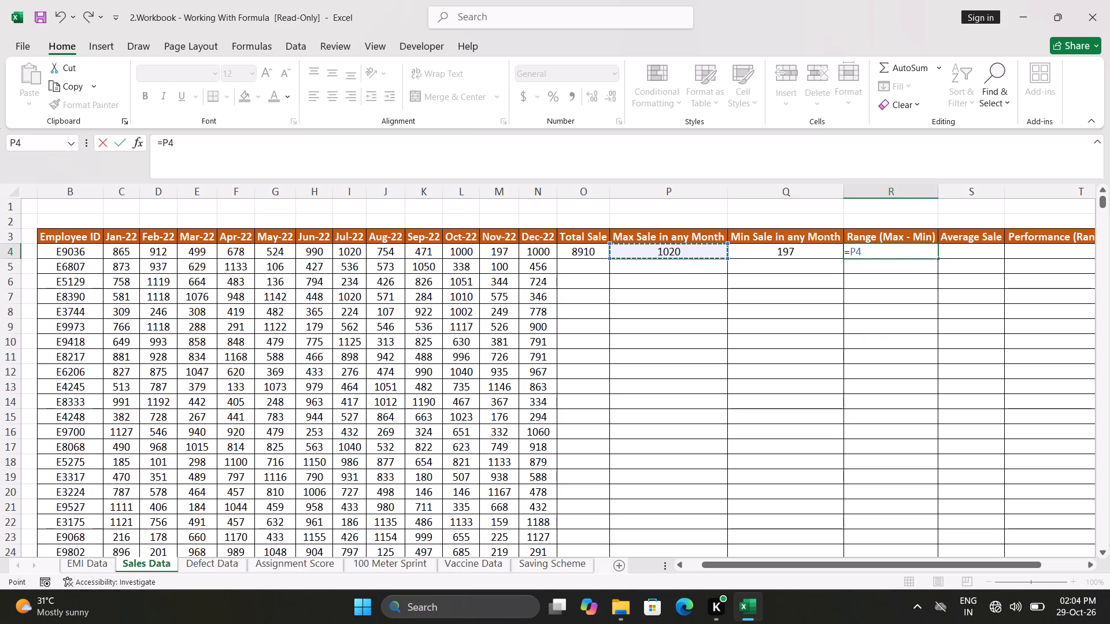
key(minus)
click(765, 253)
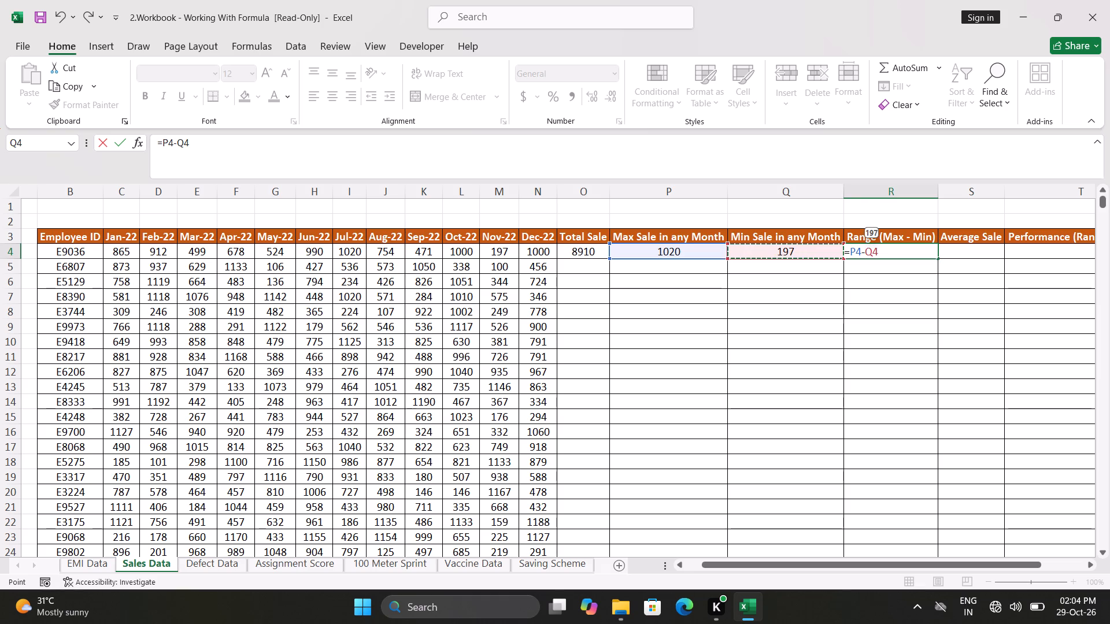
key(Return)
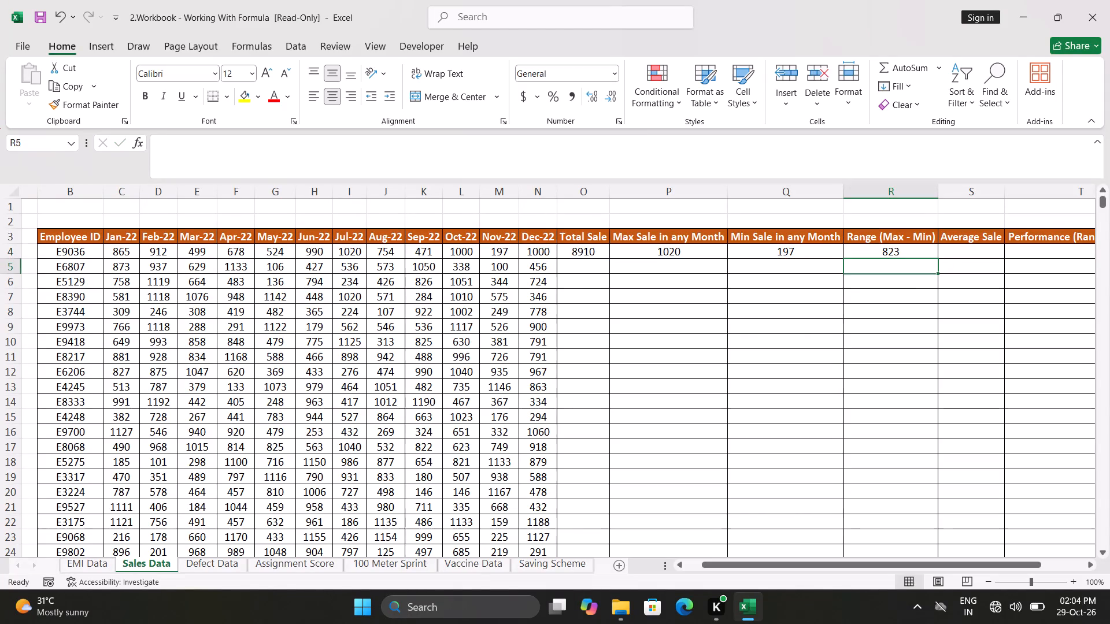
Enter an AVERAGE formula over C4:N4 in Average Sale cell S4 for the first employee.
click(962, 253)
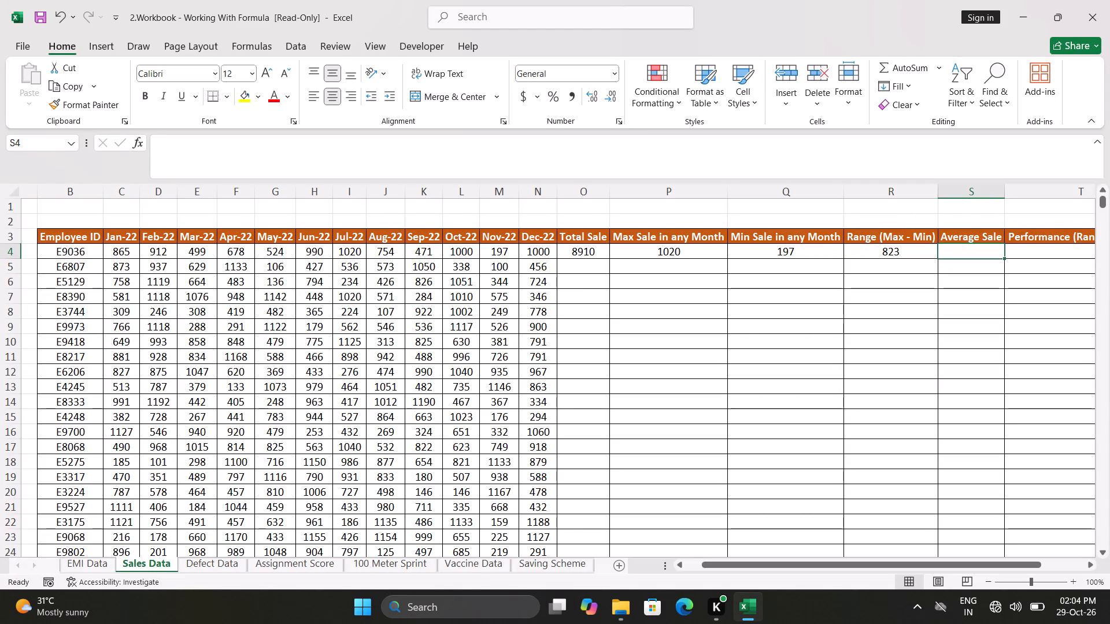
key(equal)
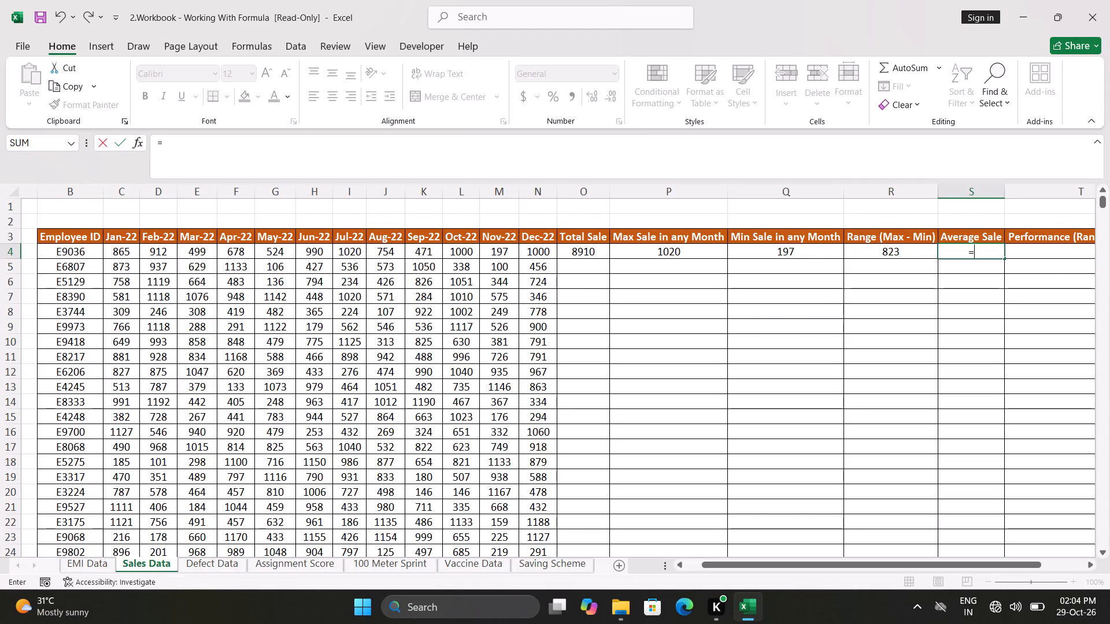
text(av)
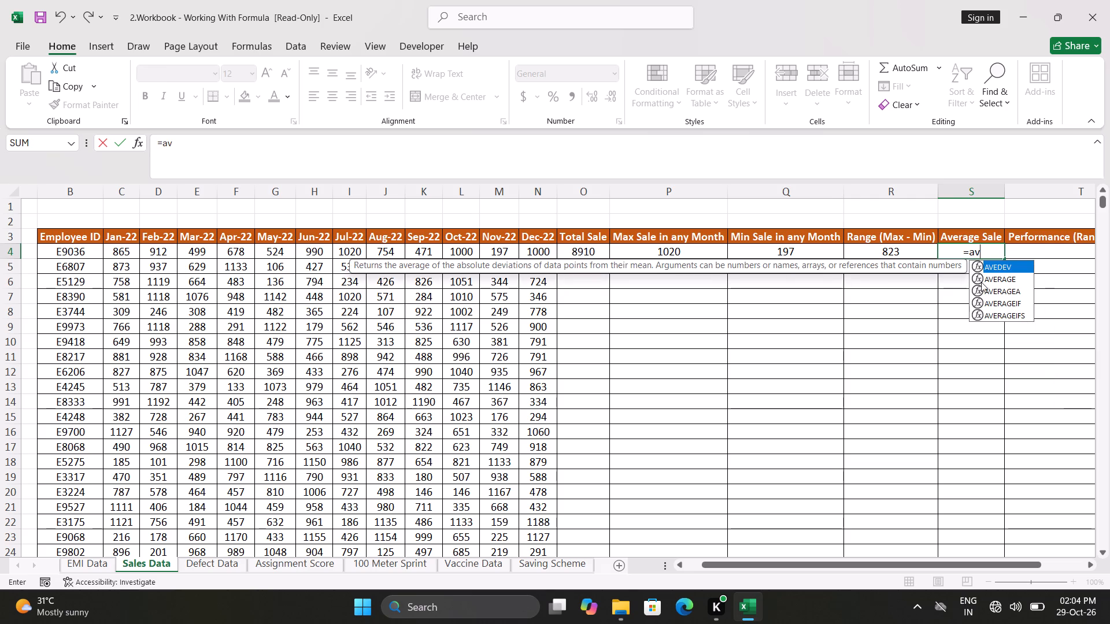
click(1007, 281)
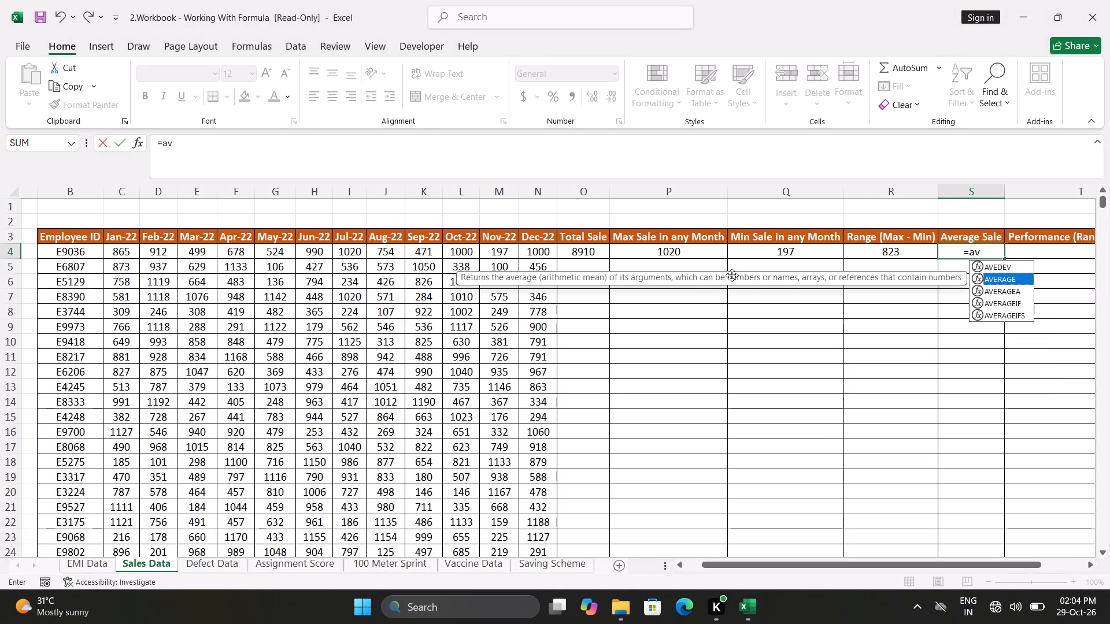
key(Tab)
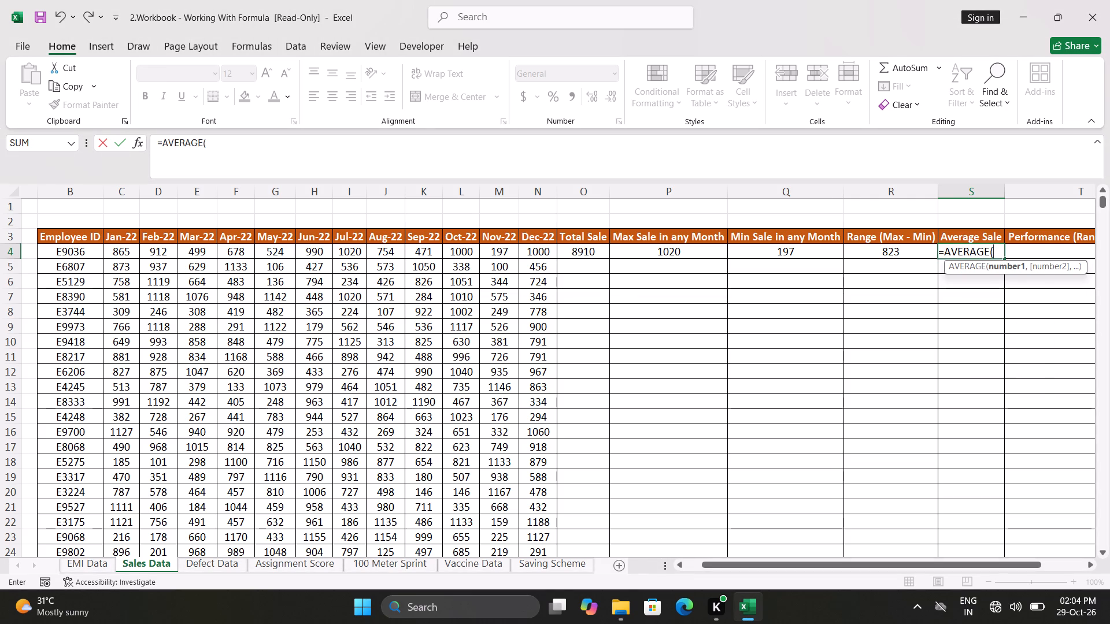
drag(115, 252, 369, 252)
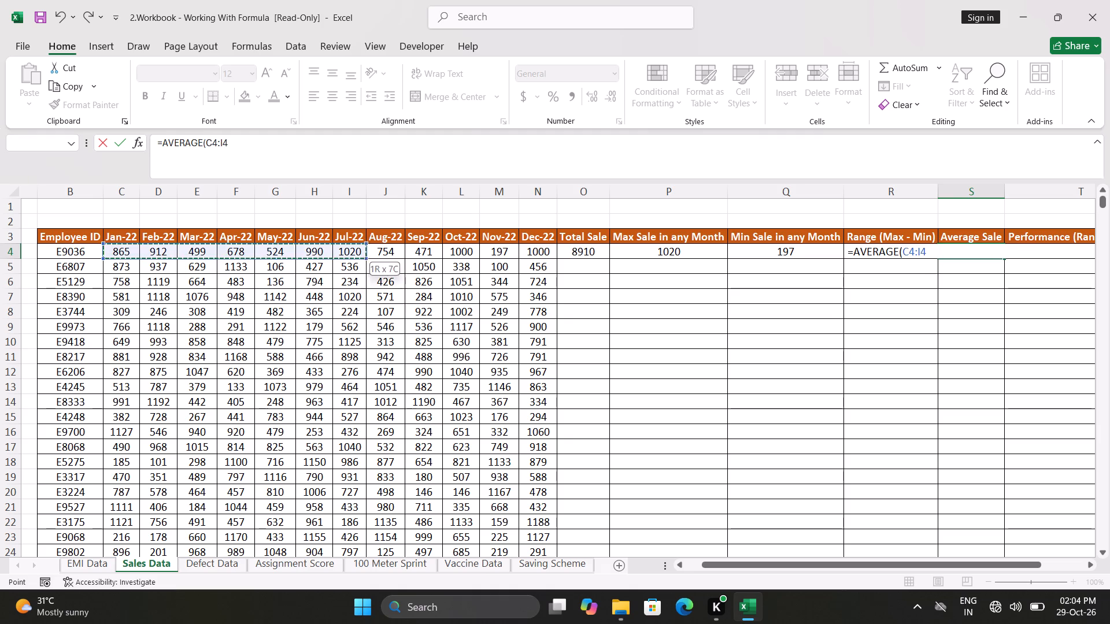
drag(369, 252, 522, 254)
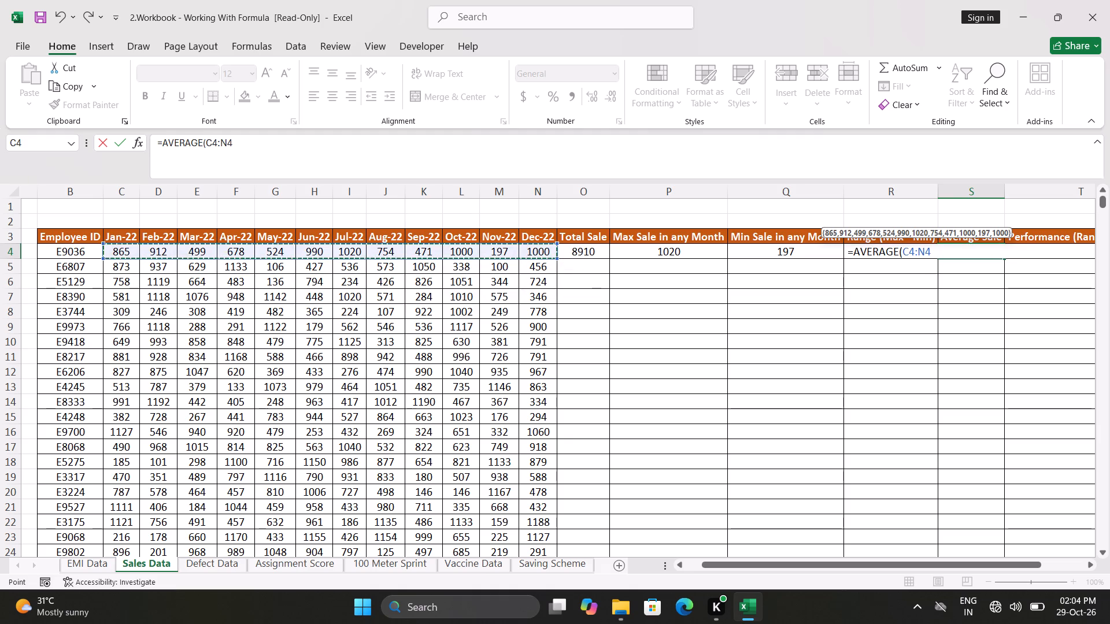
key(Return)
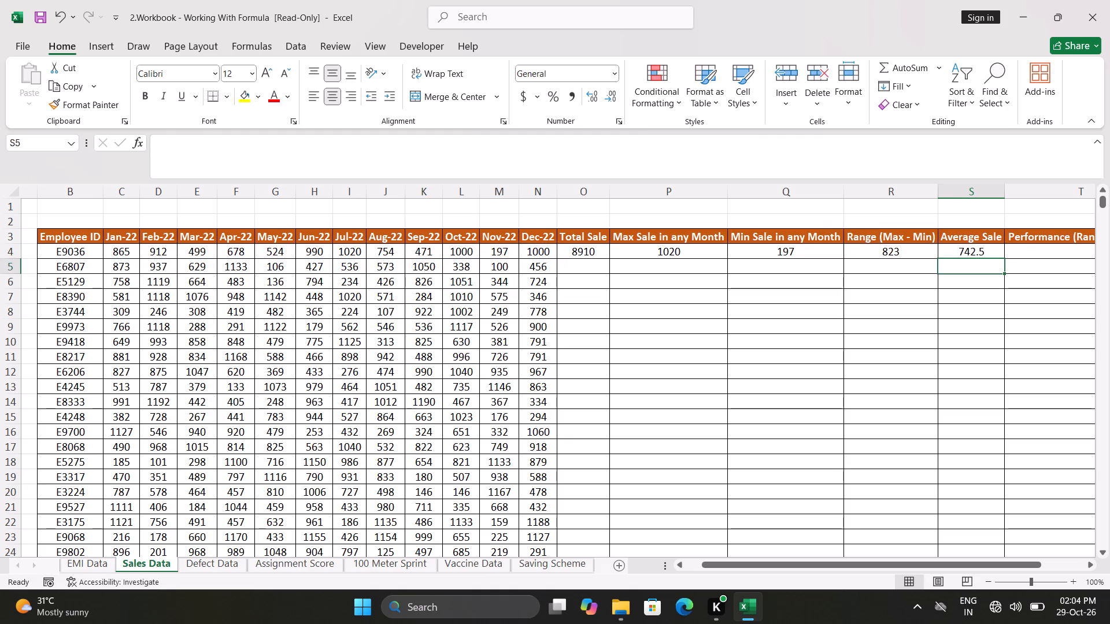
Enter the formula =R4/S4 in Performance cell T4, dividing the first employee's range by the average sale.
scroll(861, 266, left, 2)
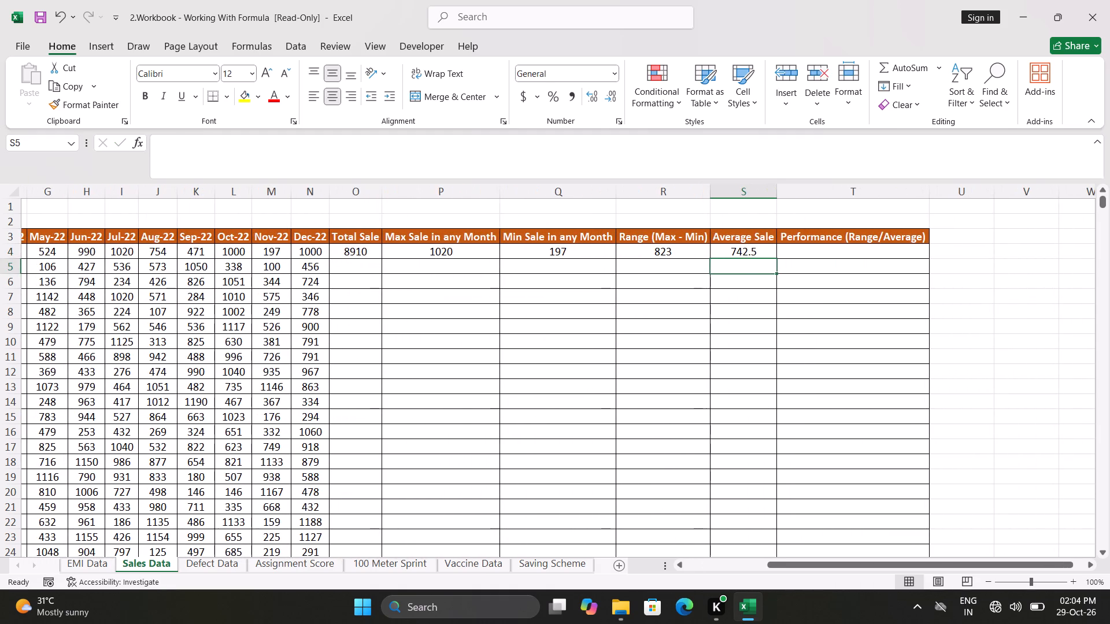
click(865, 249)
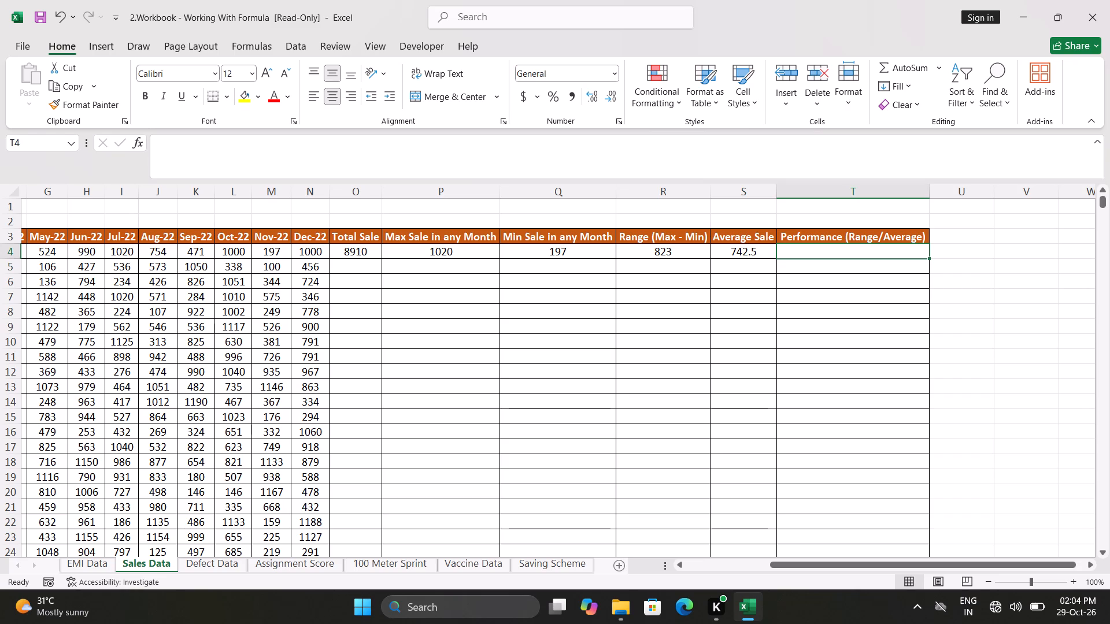
key(equal)
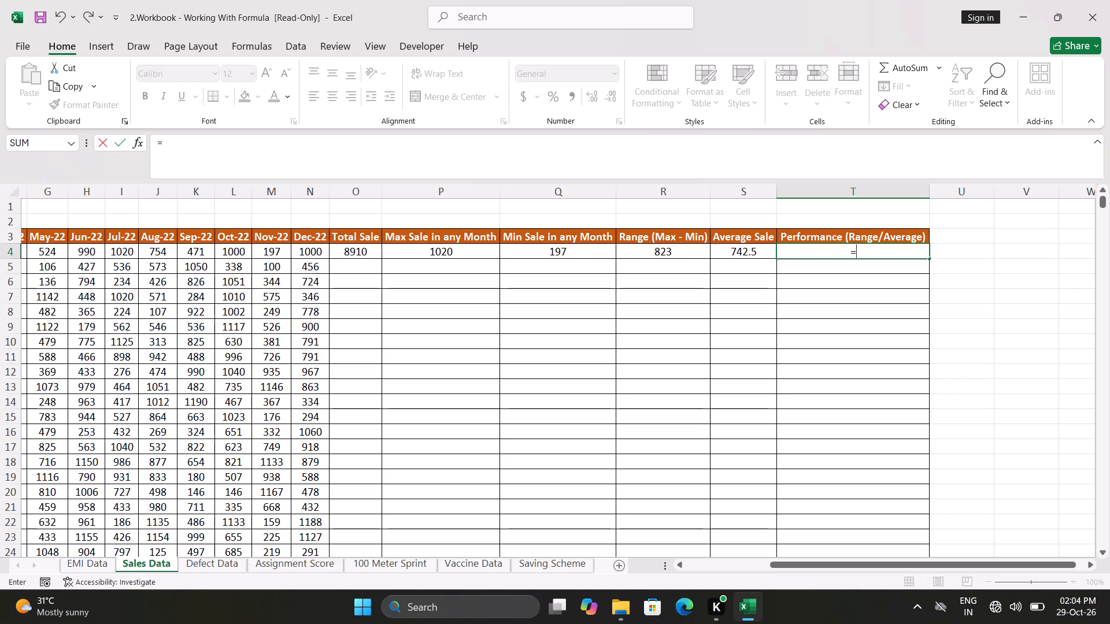
click(665, 252)
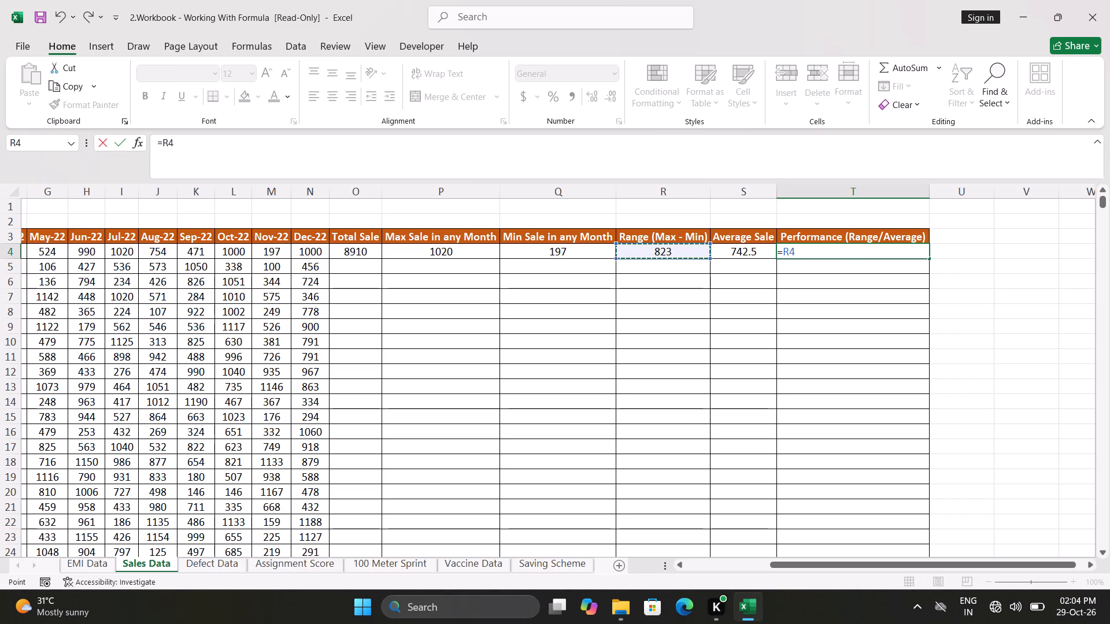
key(slash)
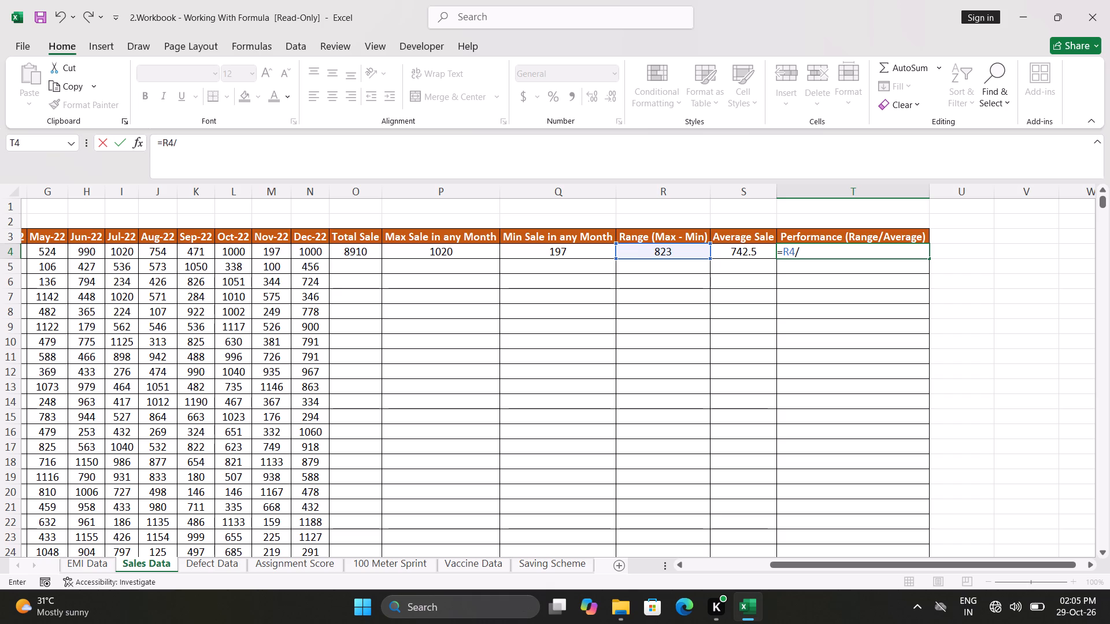
click(741, 252)
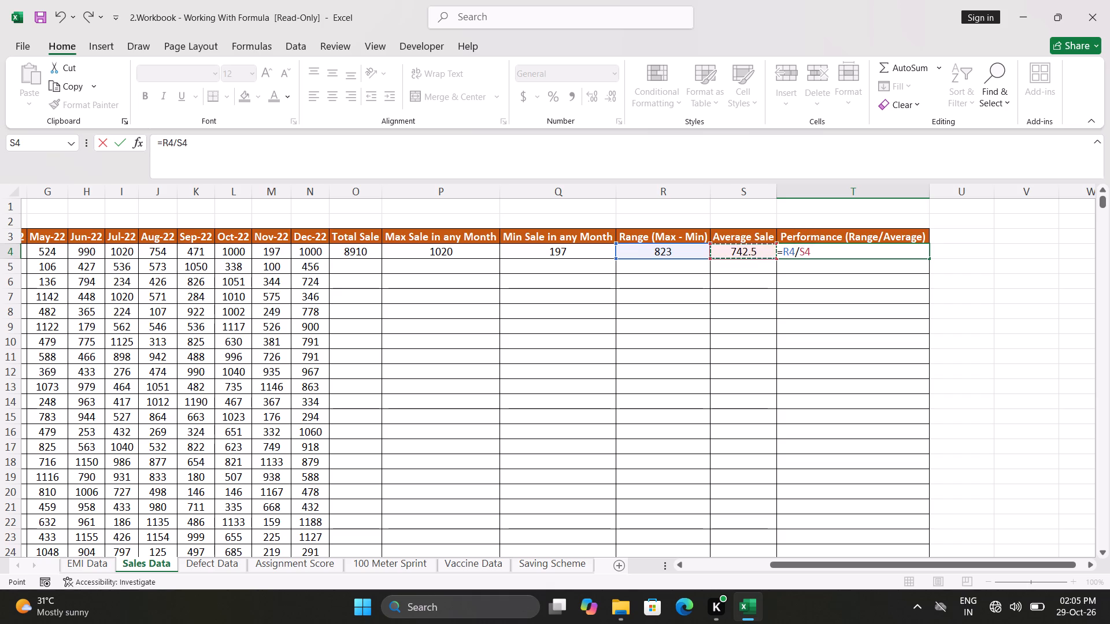
key(Return)
Format the Performance value in cell T4 as a percentage.
click(863, 253)
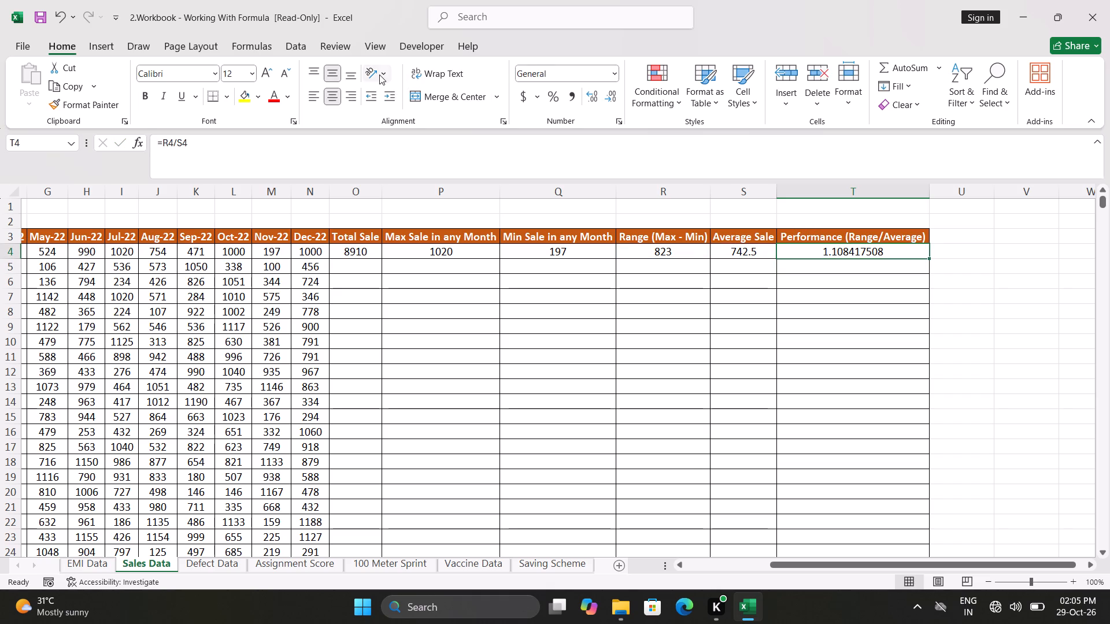
click(553, 99)
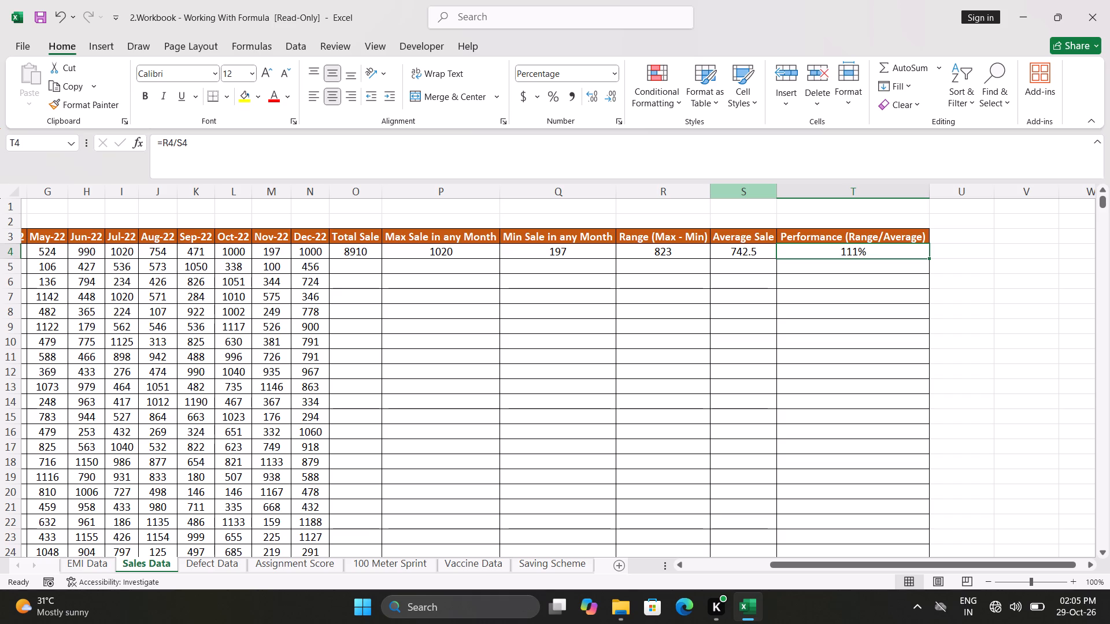
Fill the six summary formulas in O4:T4 down through all employee rows of the Sales Data table.
drag(361, 255, 831, 275)
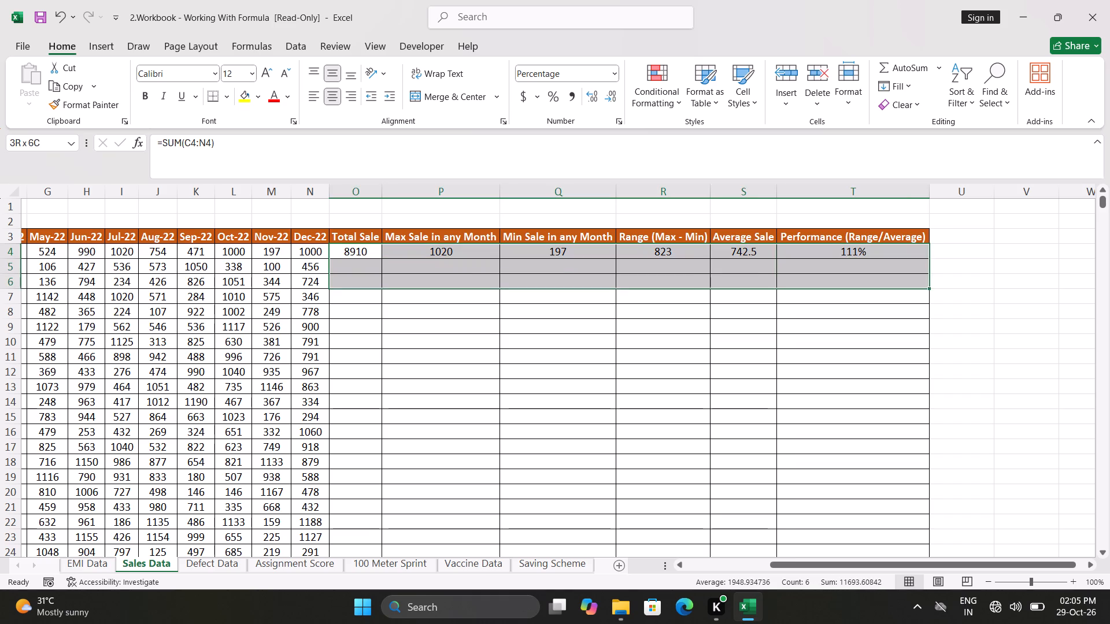
drag(831, 275, 915, 259)
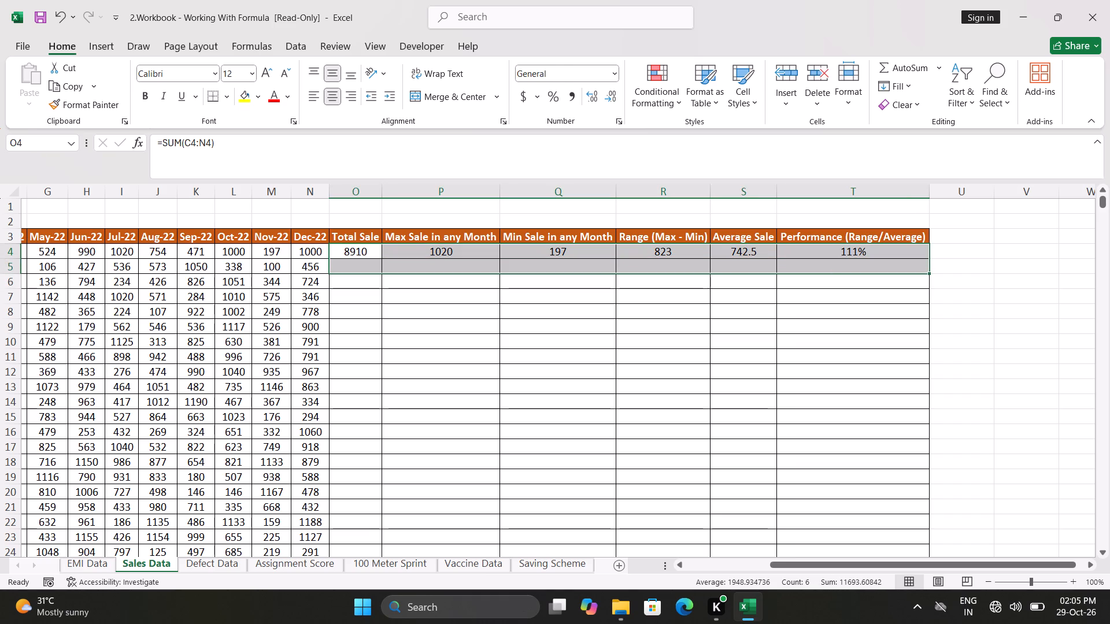
key(shift+Up)
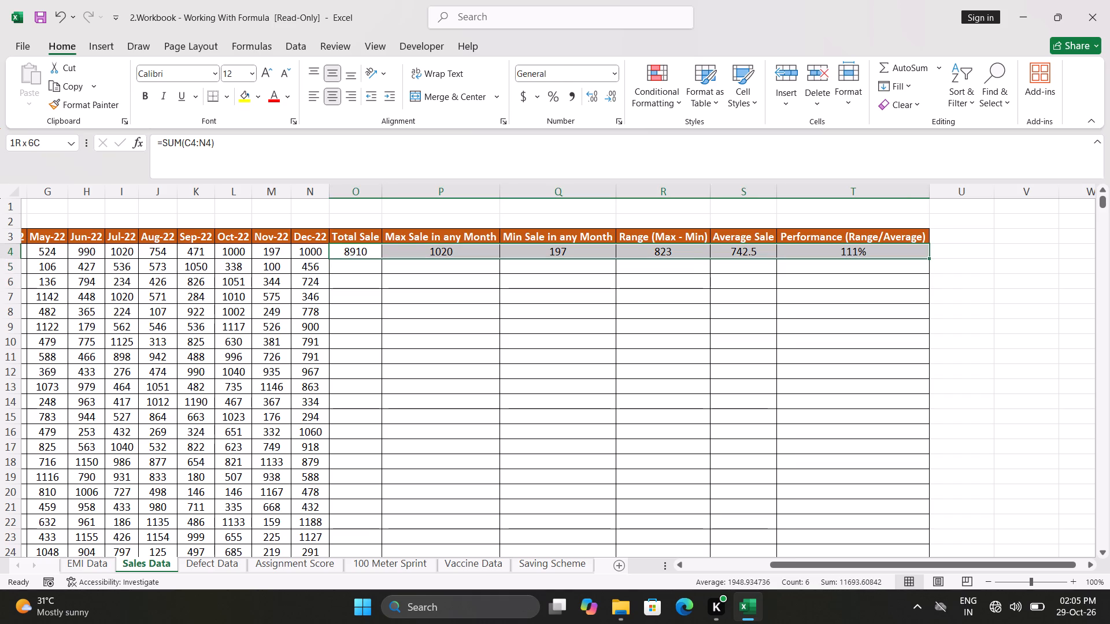
double_click(928, 258)
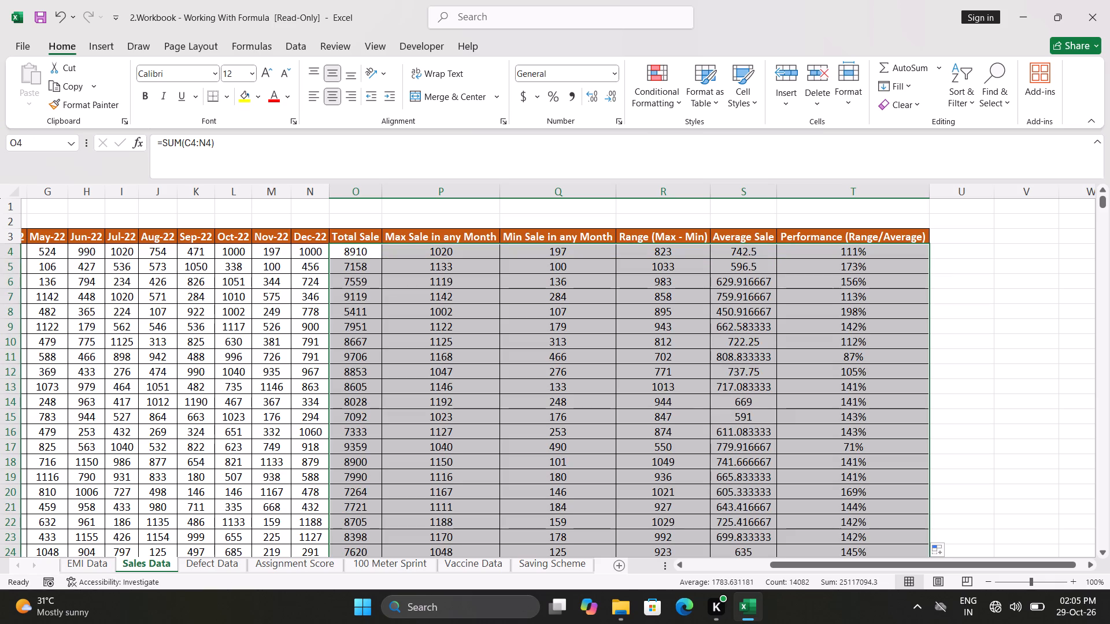
Format the whole Average Sale column S on the Sales Data sheet to one decimal place.
scroll(819, 342, down, 1)
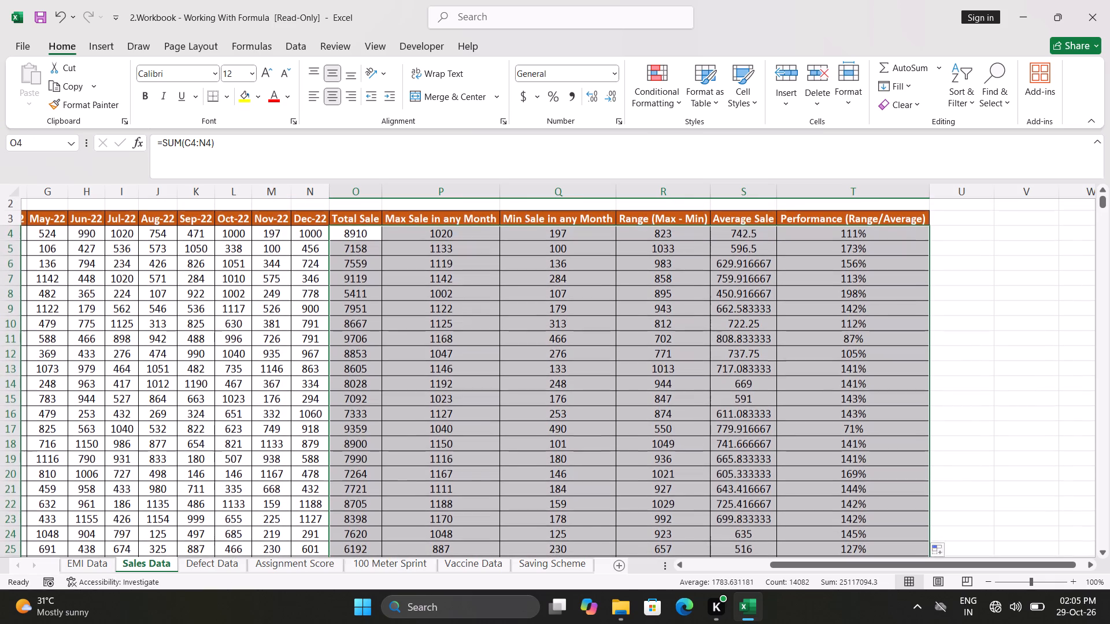
click(743, 229)
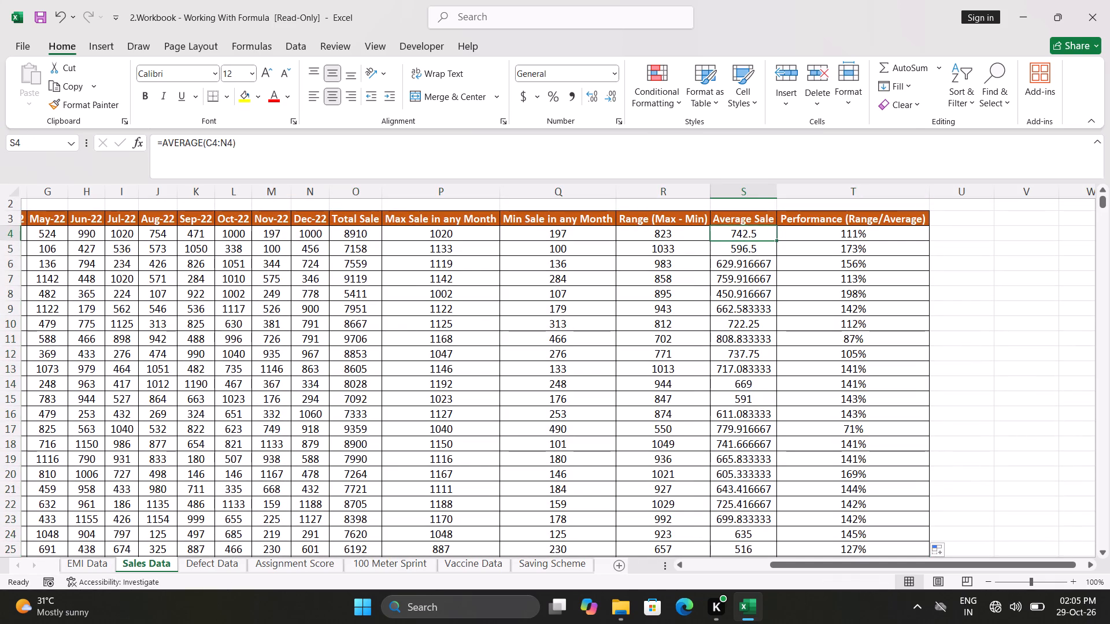
key(ctrl+Down)
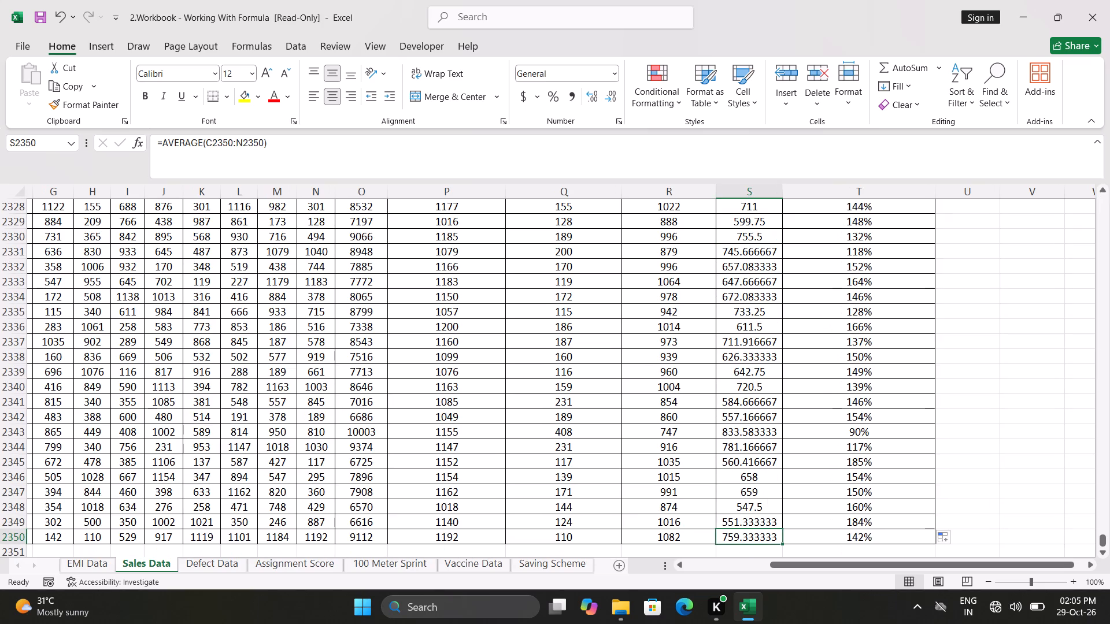
key(ctrl+shift+Up)
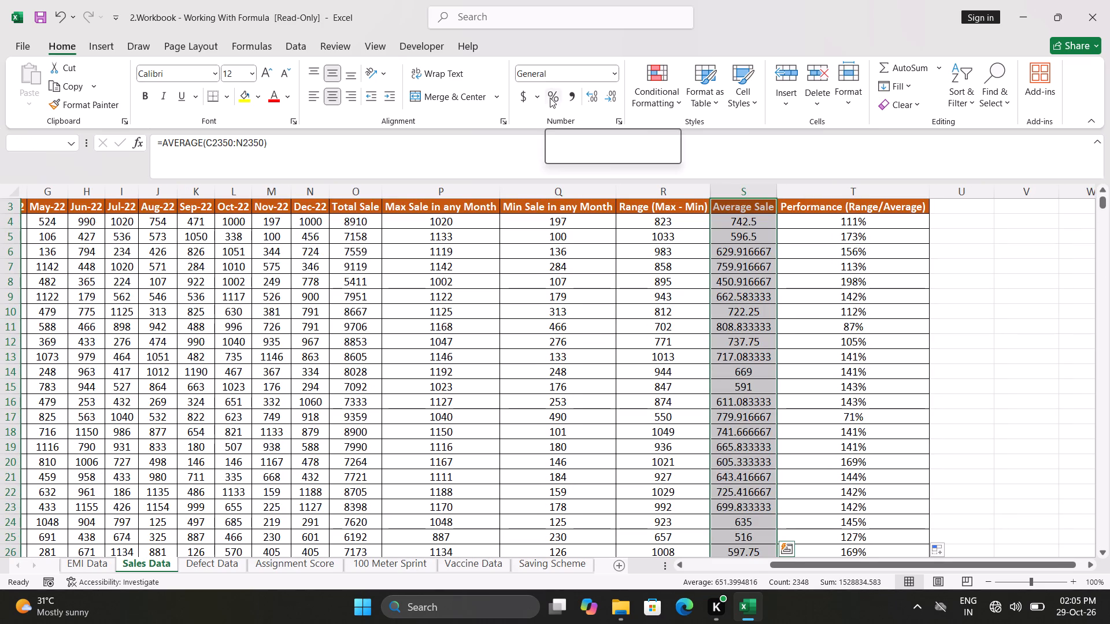
click(587, 97)
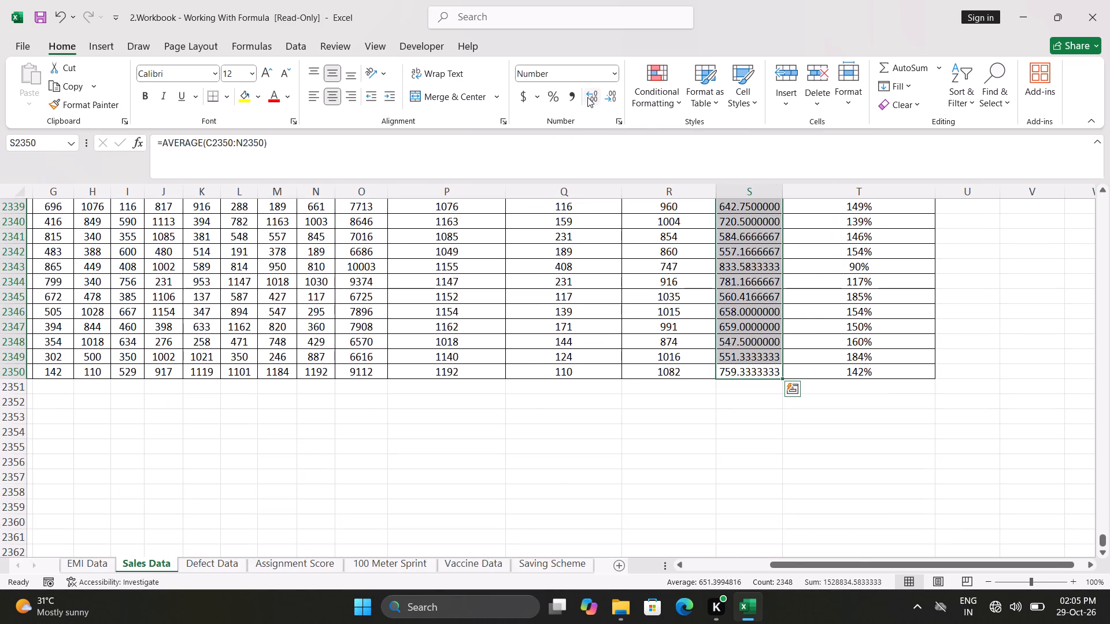
click(594, 97)
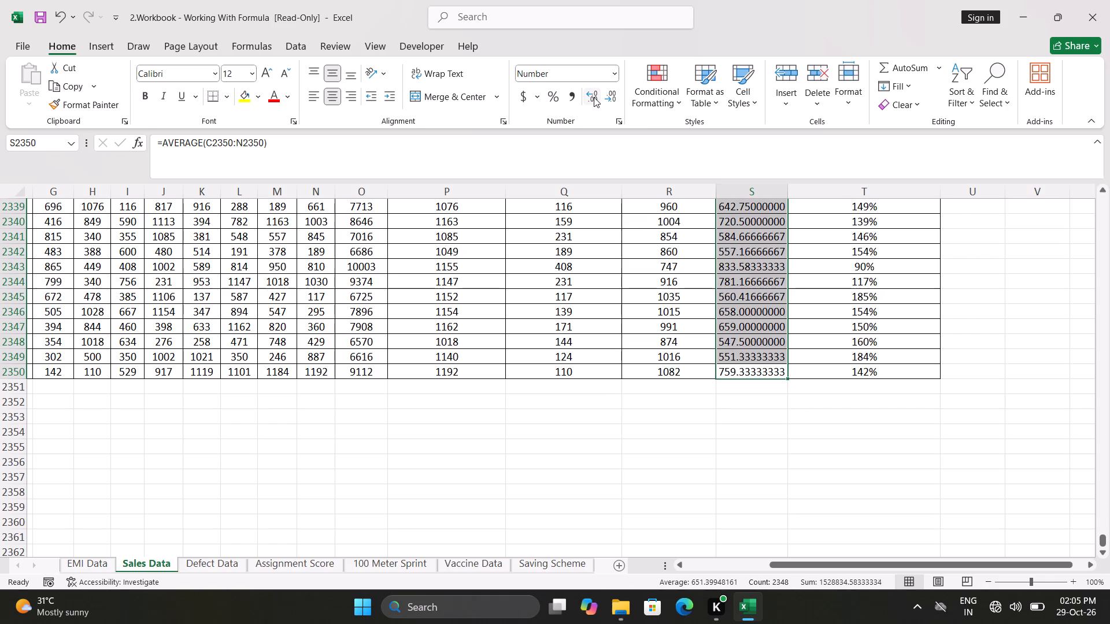
click(594, 97)
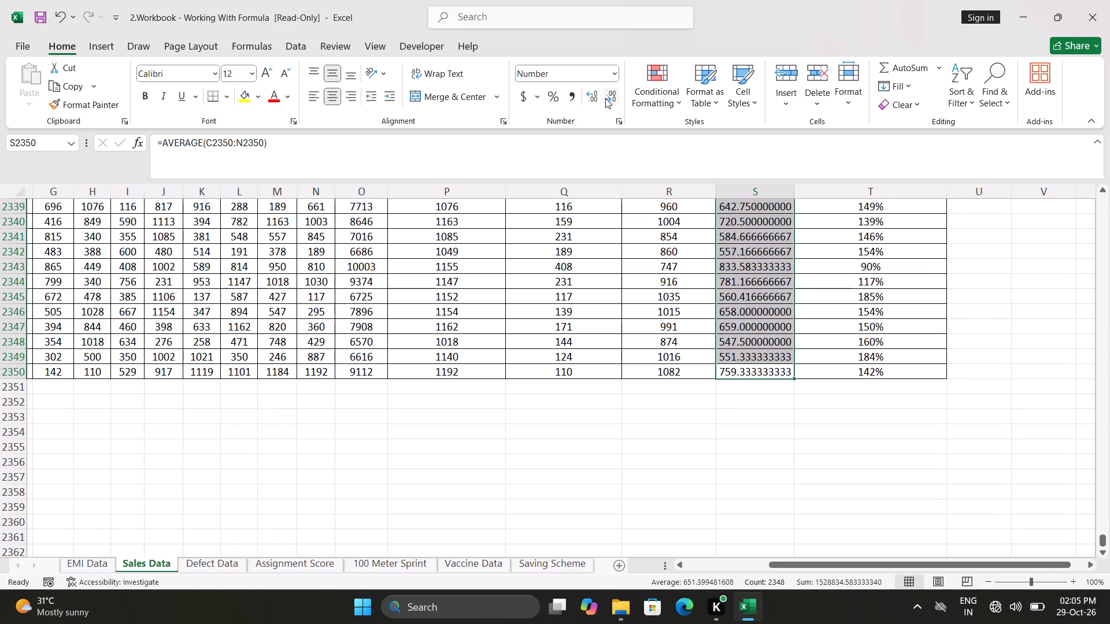
double_click(606, 99)
triple_click(606, 99)
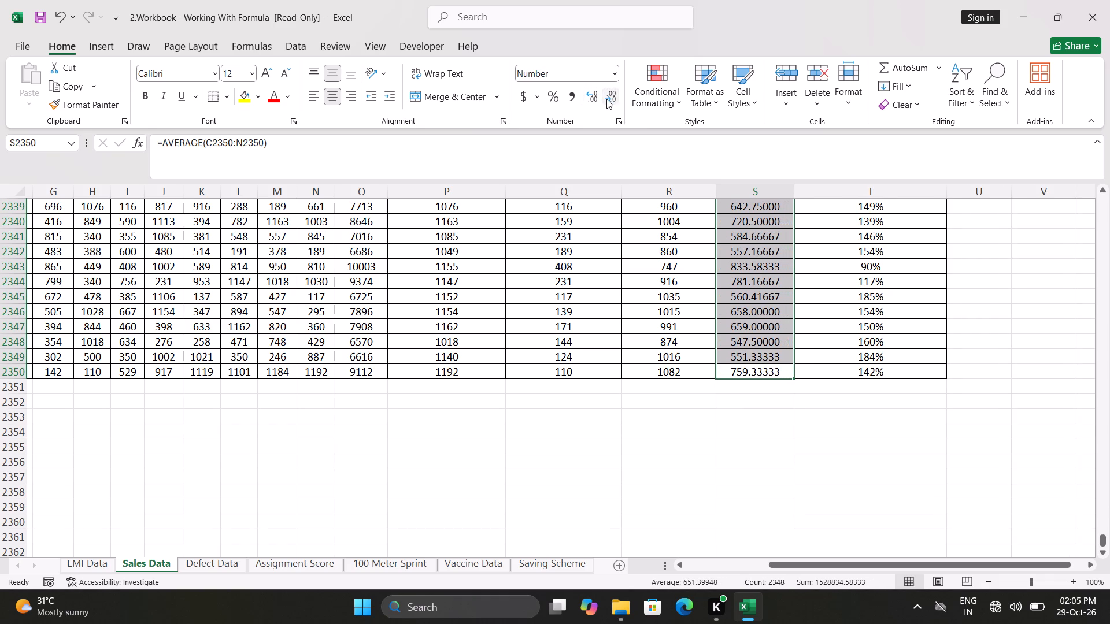
click(606, 99)
click(606, 99)
click(606, 99)
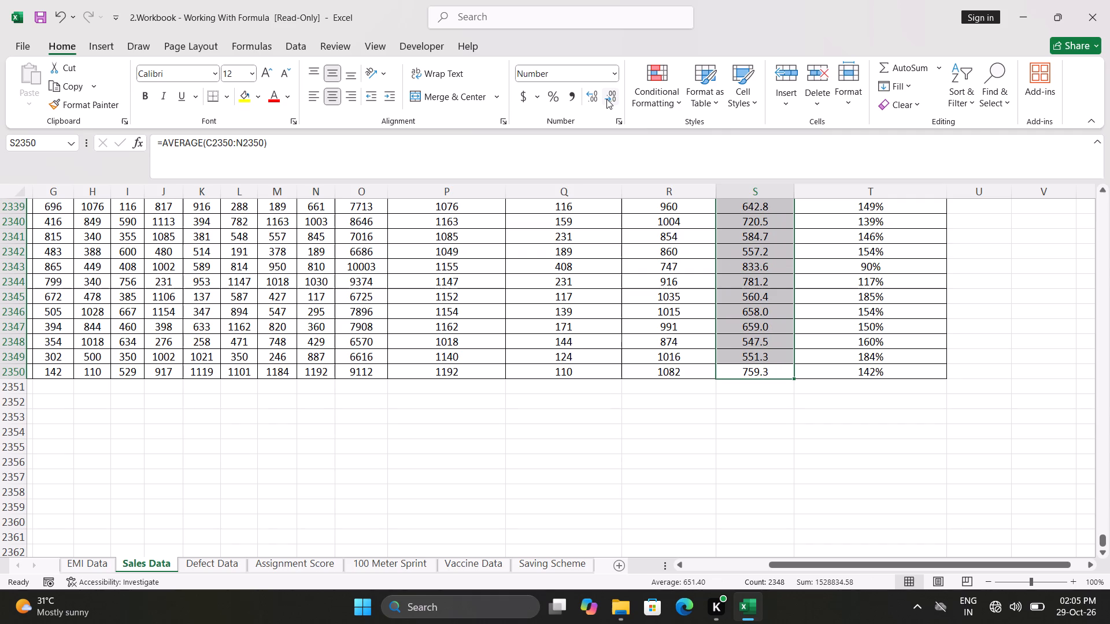
Review the summary columns of the Sales Data table, from the last rows back up to the header row.
click(678, 276)
scroll(678, 276, up, 5)
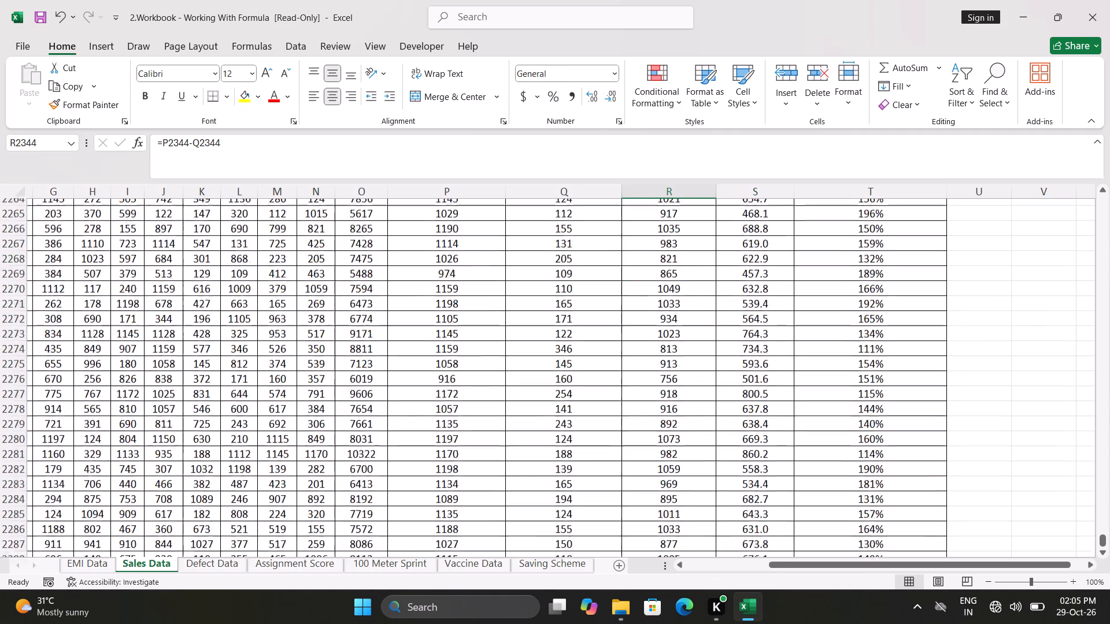
key(ctrl+Up)
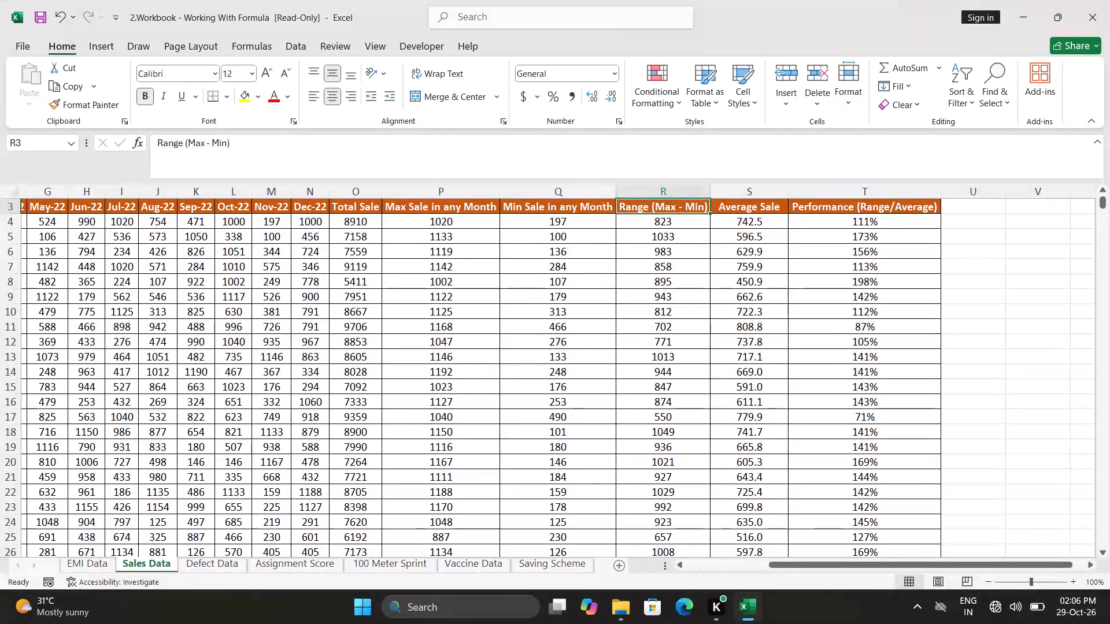
scroll(749, 362, up, 1)
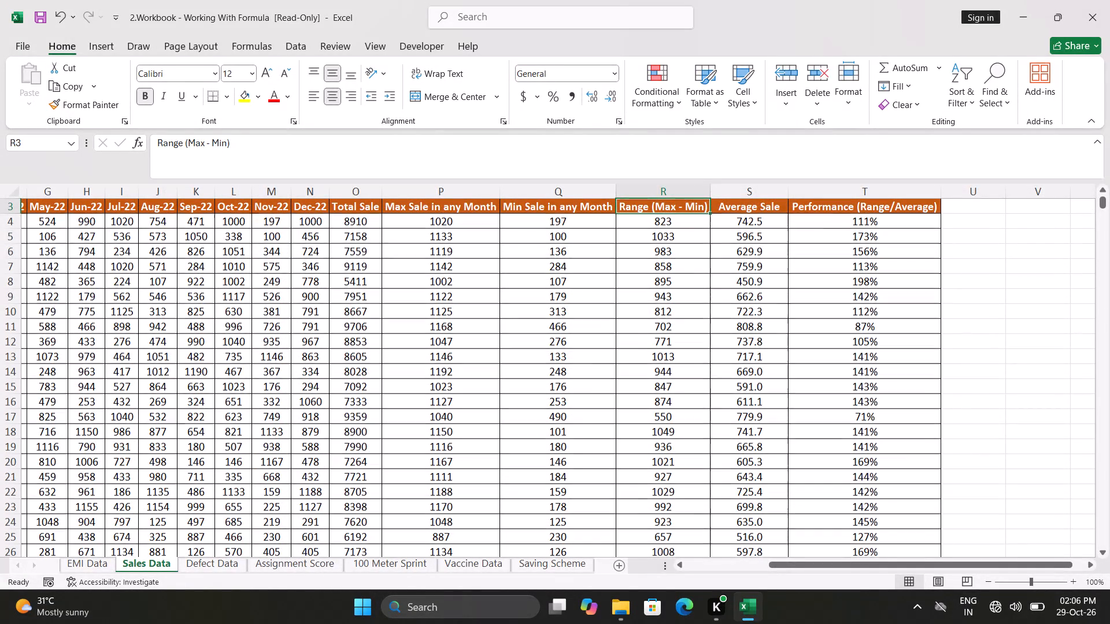
scroll(749, 362, up, 1)
scroll(852, 454, down, 3)
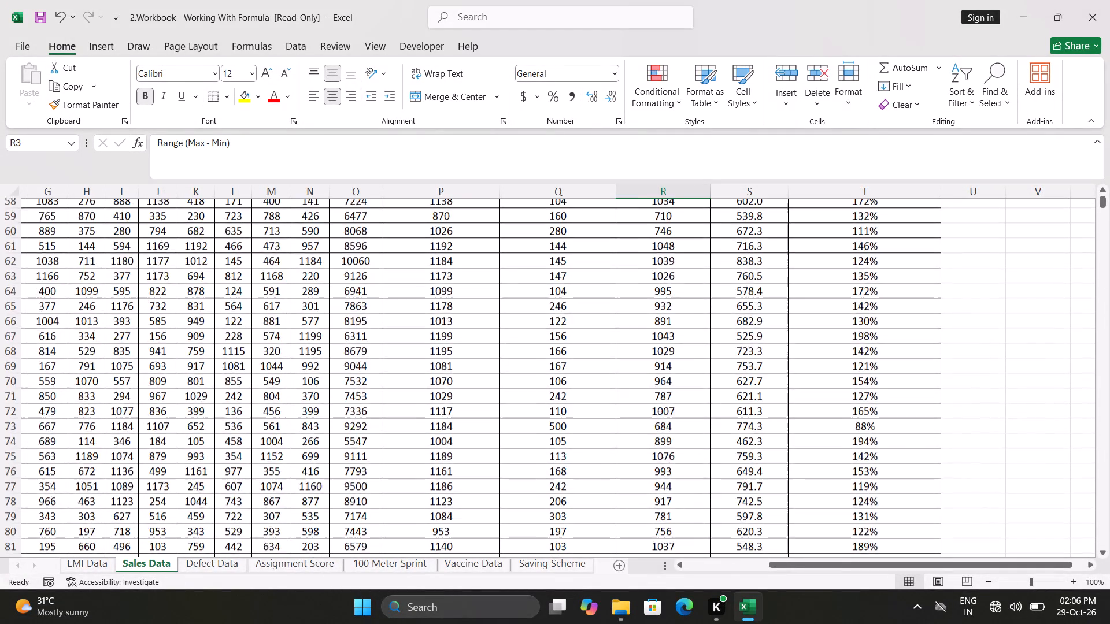
scroll(852, 454, up, 2)
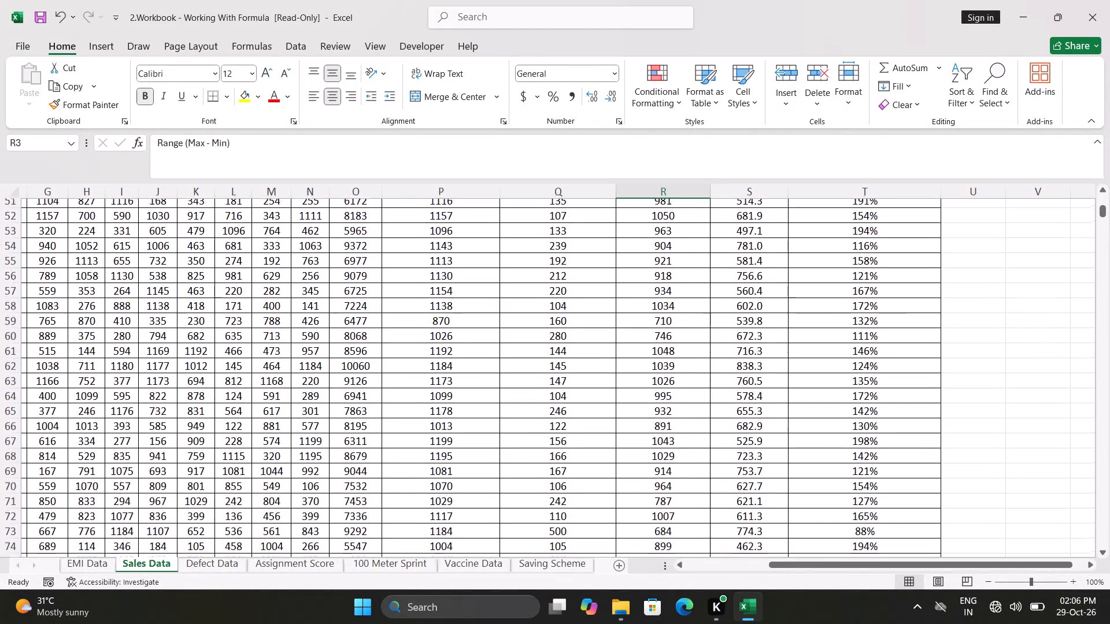
scroll(852, 454, up, 2)
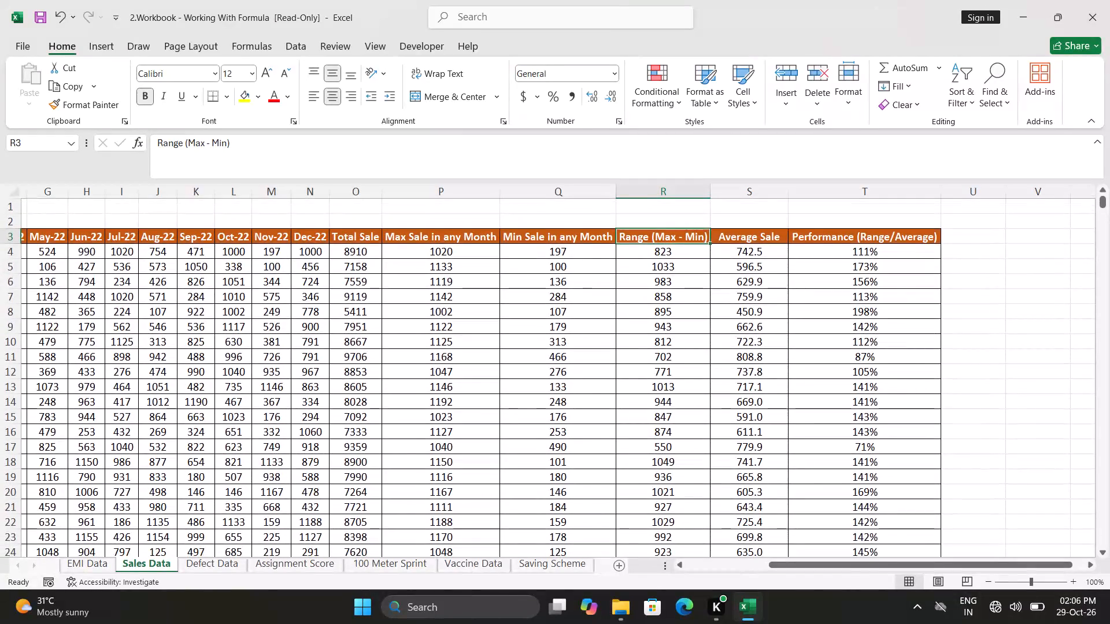
On the Defect Data sheet, align the entire table's contents to the middle vertically and centre them horizontally.
click(216, 564)
scroll(538, 435, up, 3)
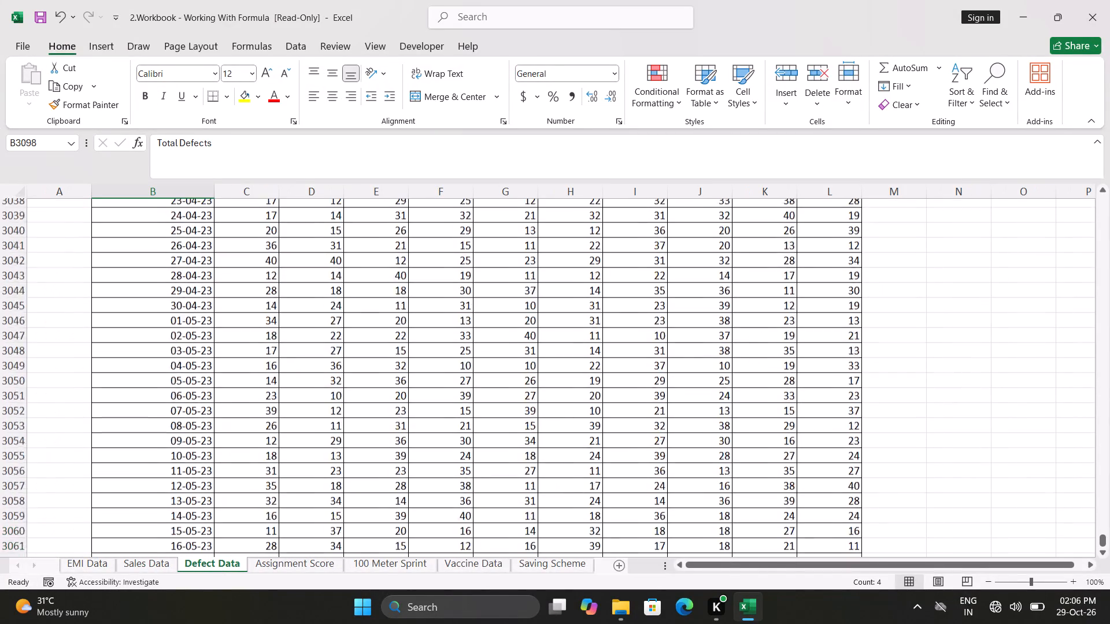
scroll(538, 435, up, 3)
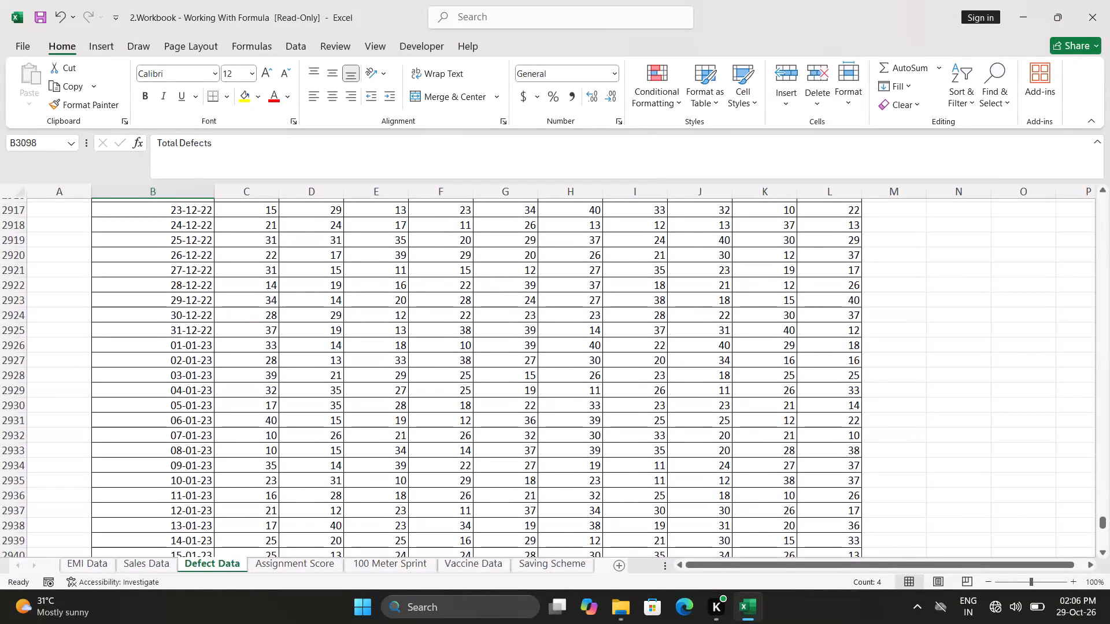
key(ctrl+Up)
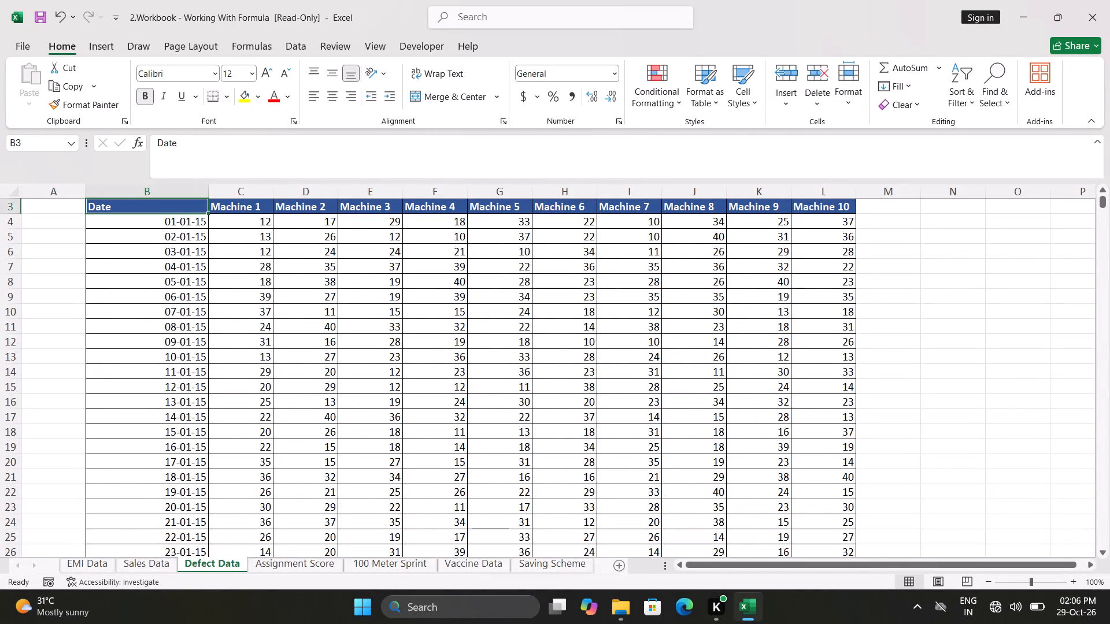
scroll(422, 346, left, 2)
scroll(422, 346, right, 3)
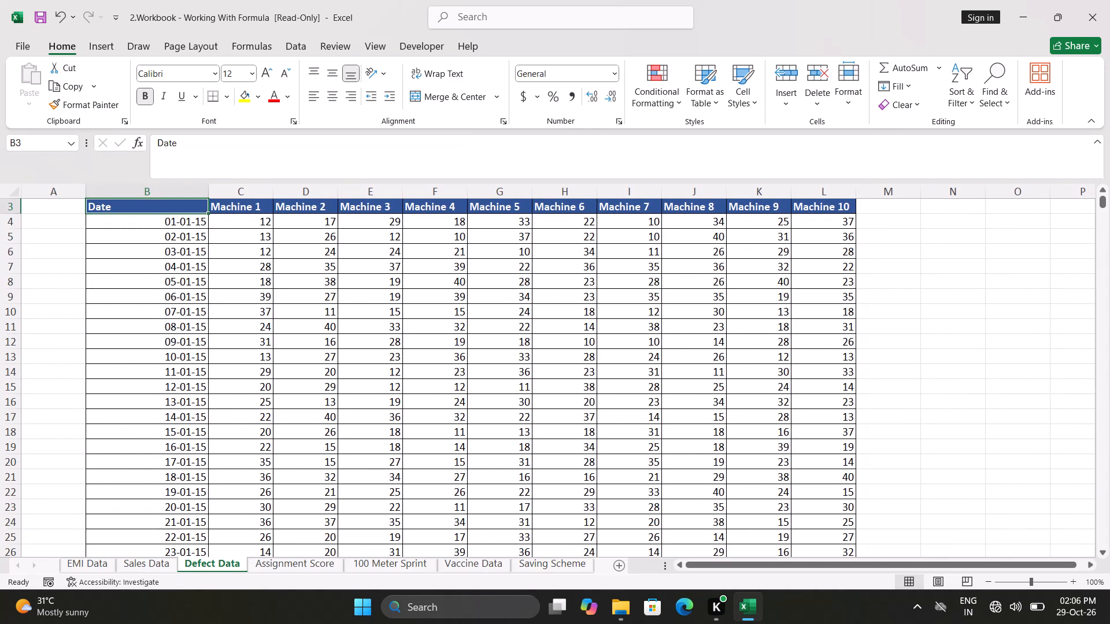
key(ctrl+a)
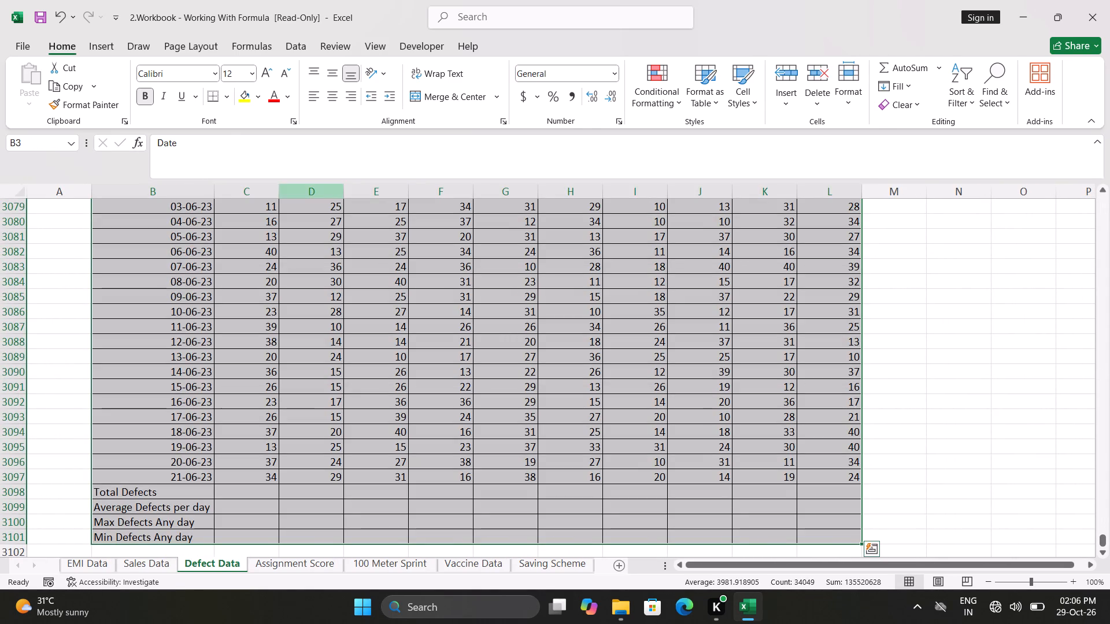
click(336, 75)
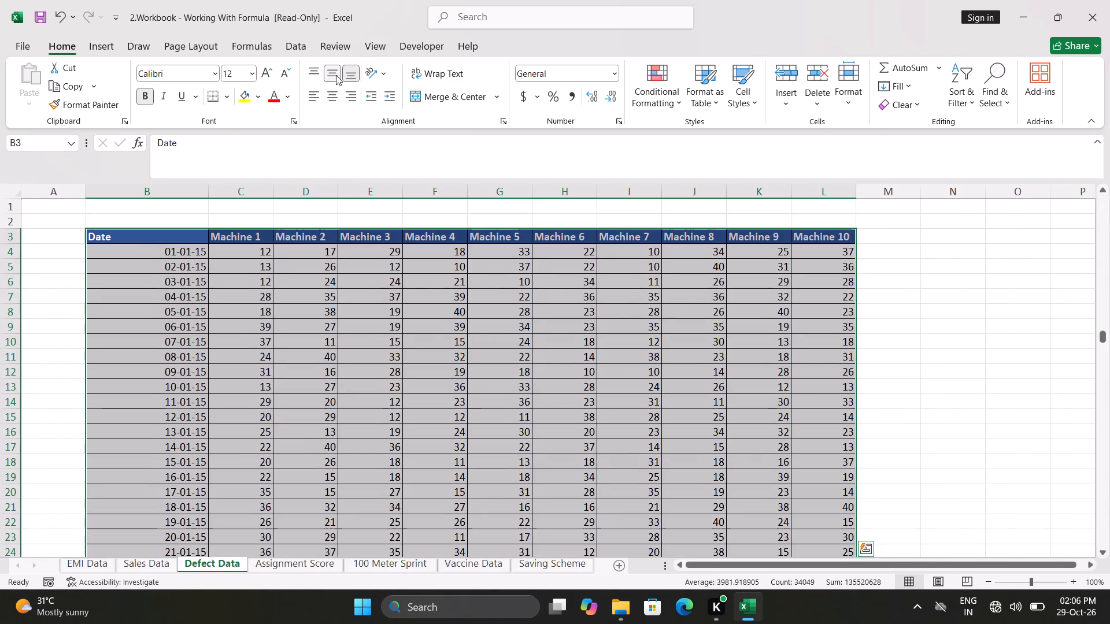
click(335, 96)
click(348, 300)
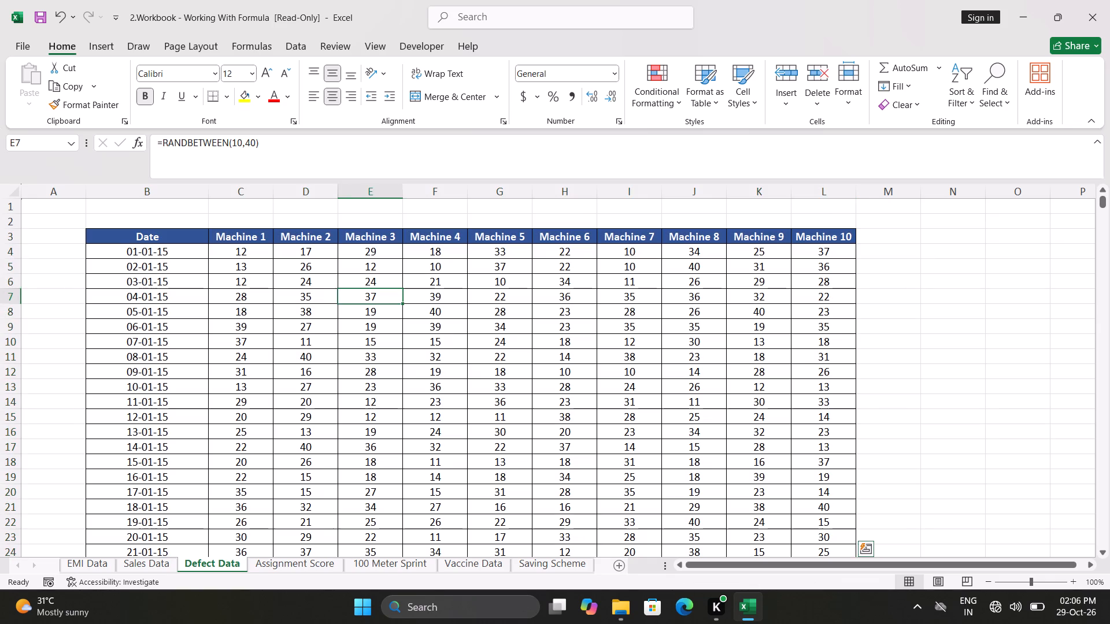
Examine the Defect Data table from the machine headers through the daily records to the Total, Average, Max and Min Defects rows.
key(ctrl+Down)
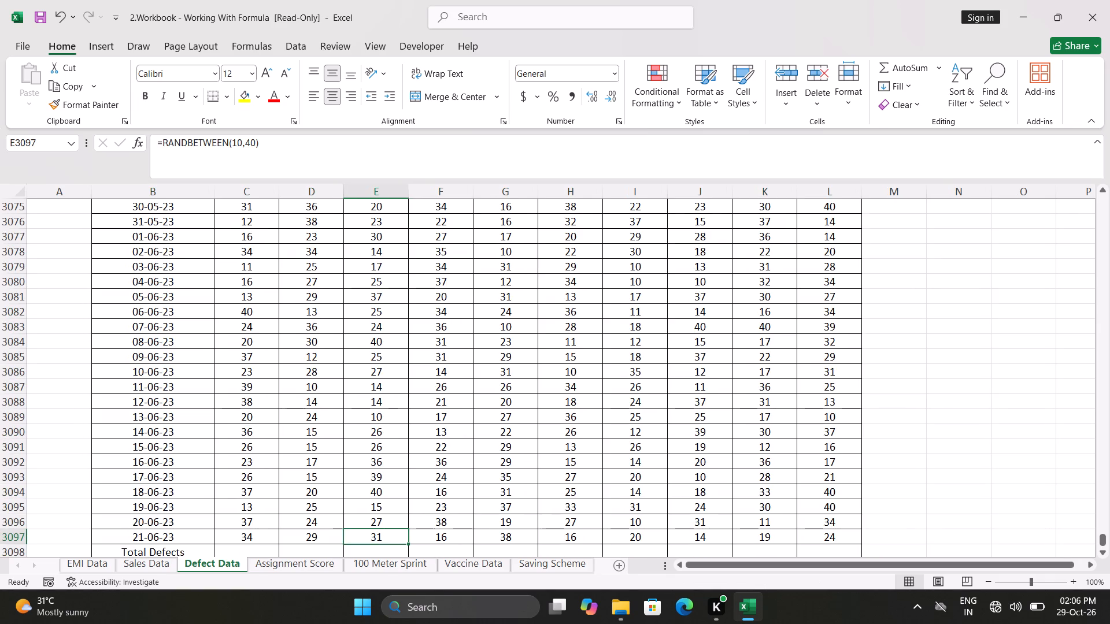
scroll(261, 406, down, 2)
click(236, 389)
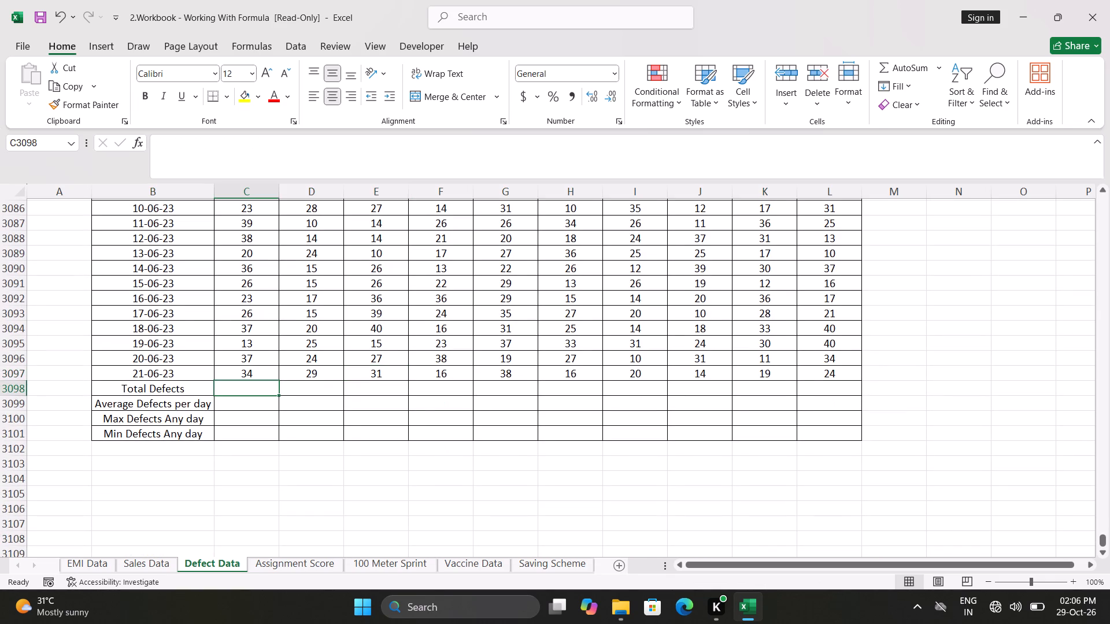
scroll(236, 389, up, 7)
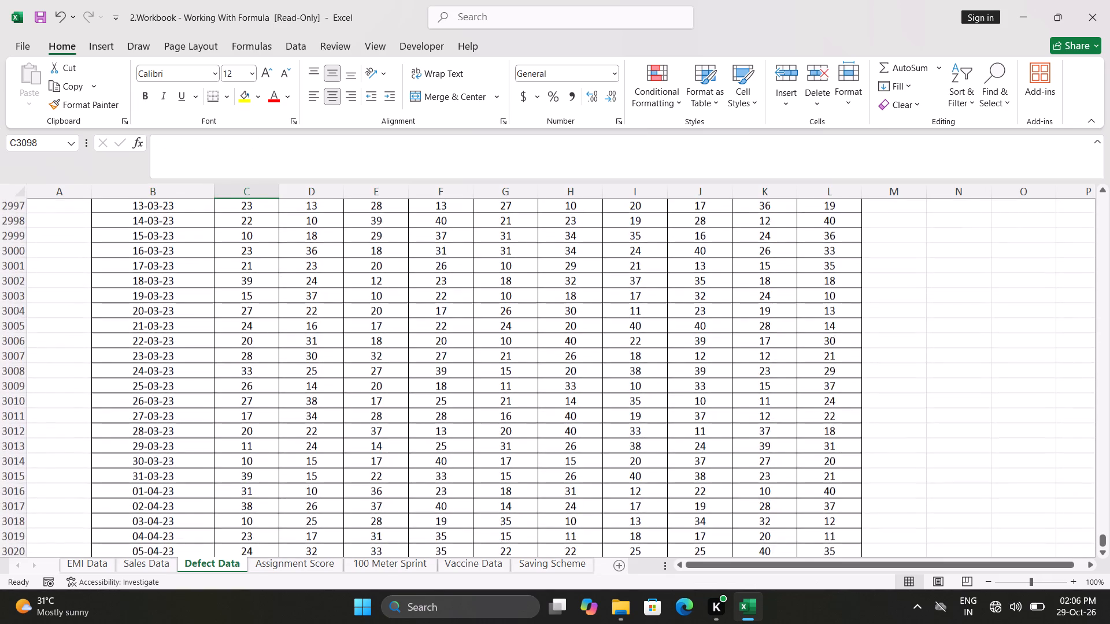
scroll(236, 389, up, 5)
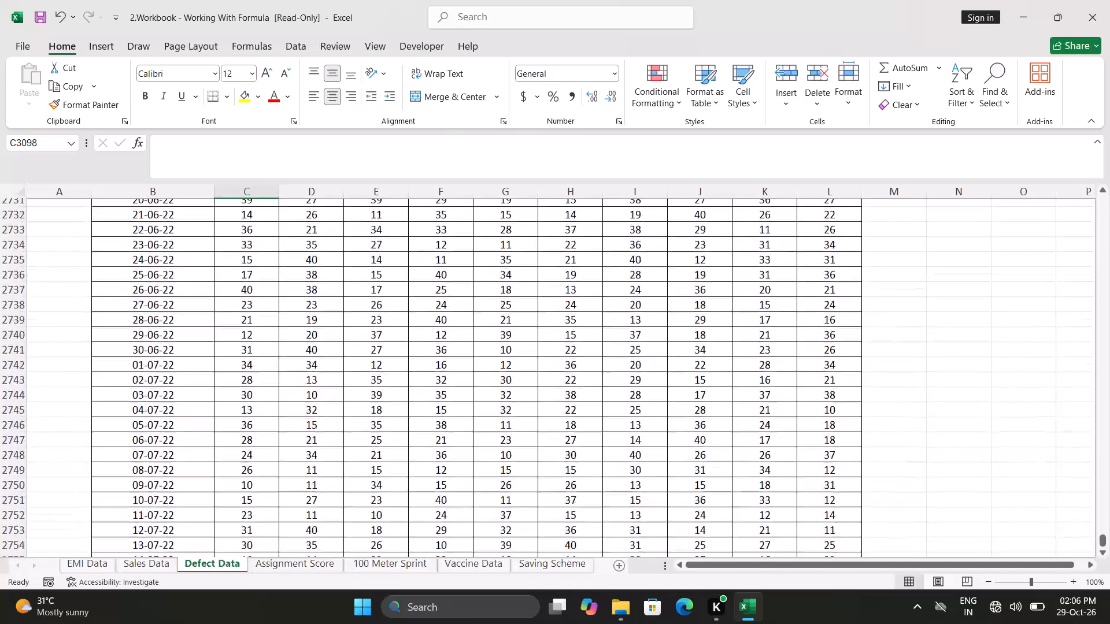
scroll(236, 389, up, 5)
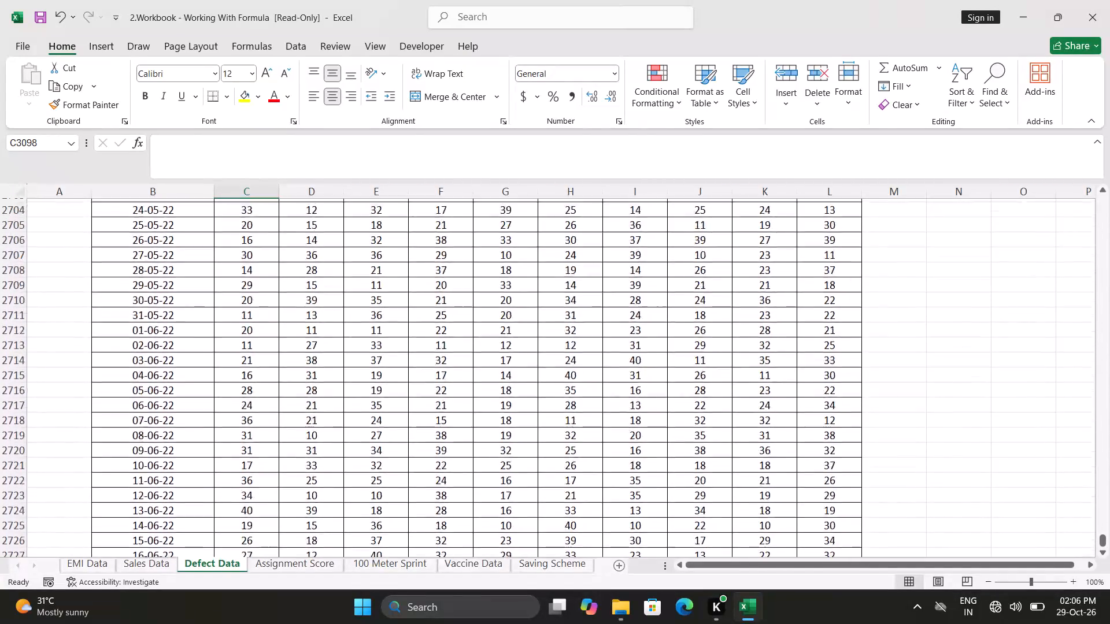
scroll(236, 389, up, 9)
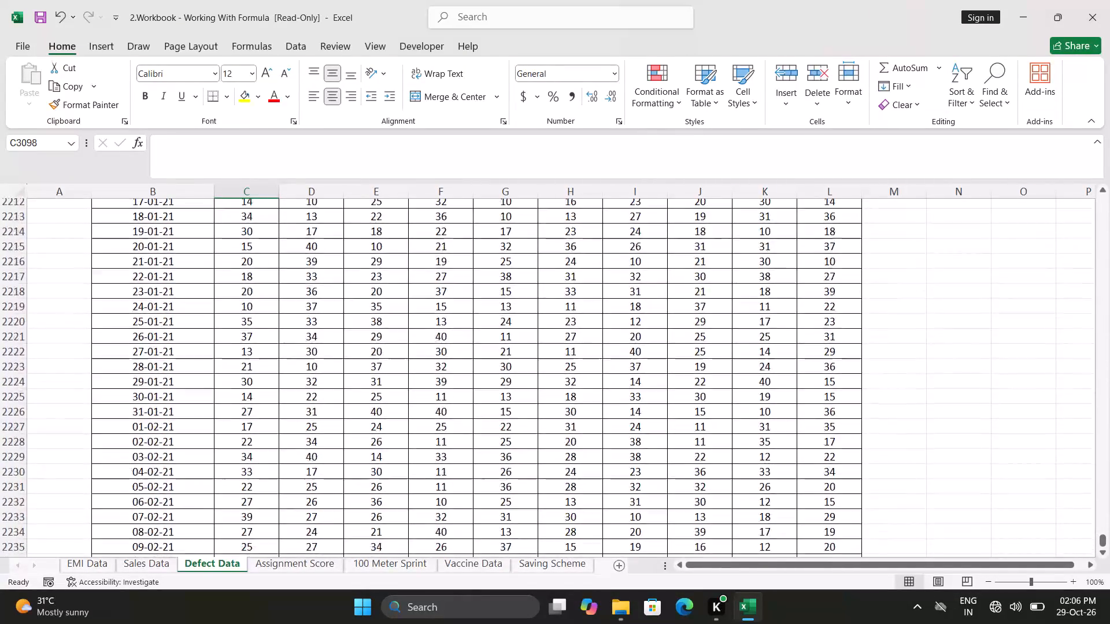
scroll(236, 389, up, 4)
key(ctrl+Up)
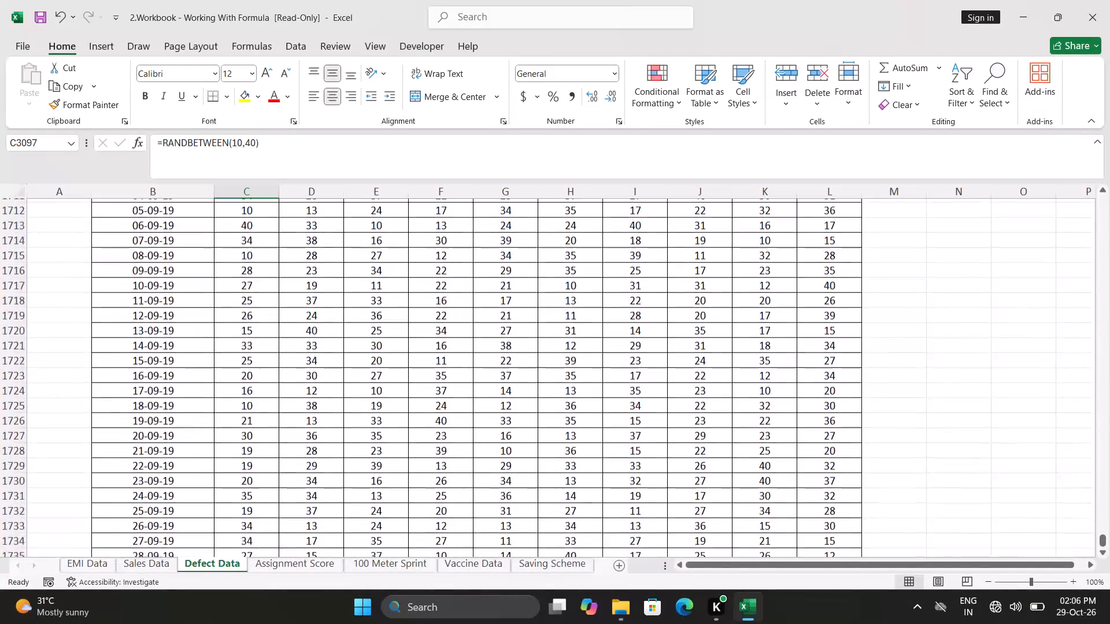
key(ctrl+Up)
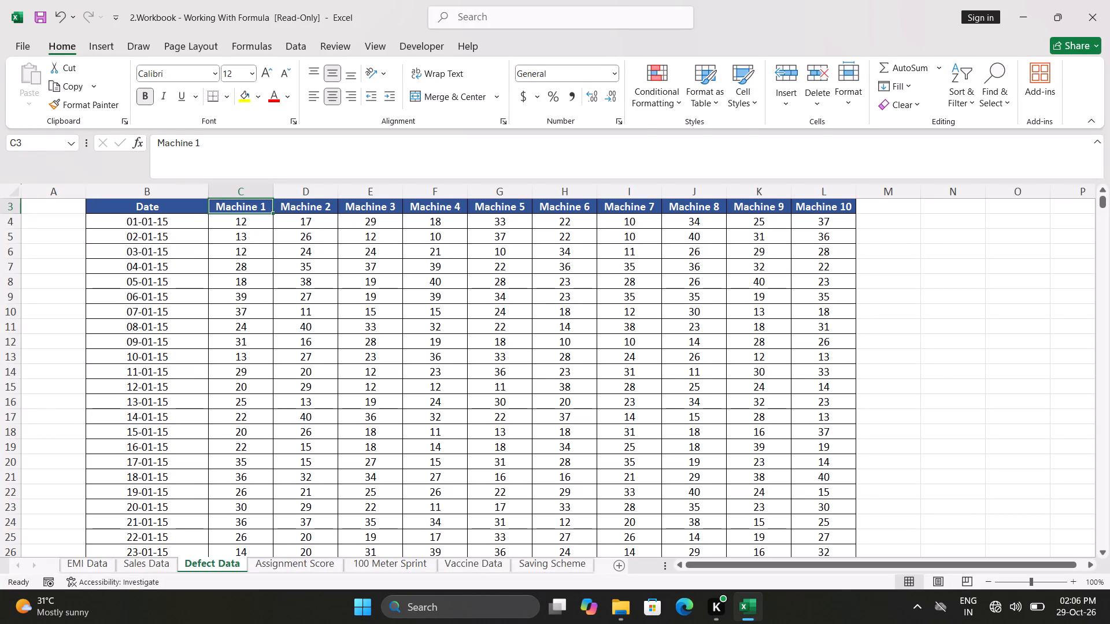
scroll(241, 351, down, 3)
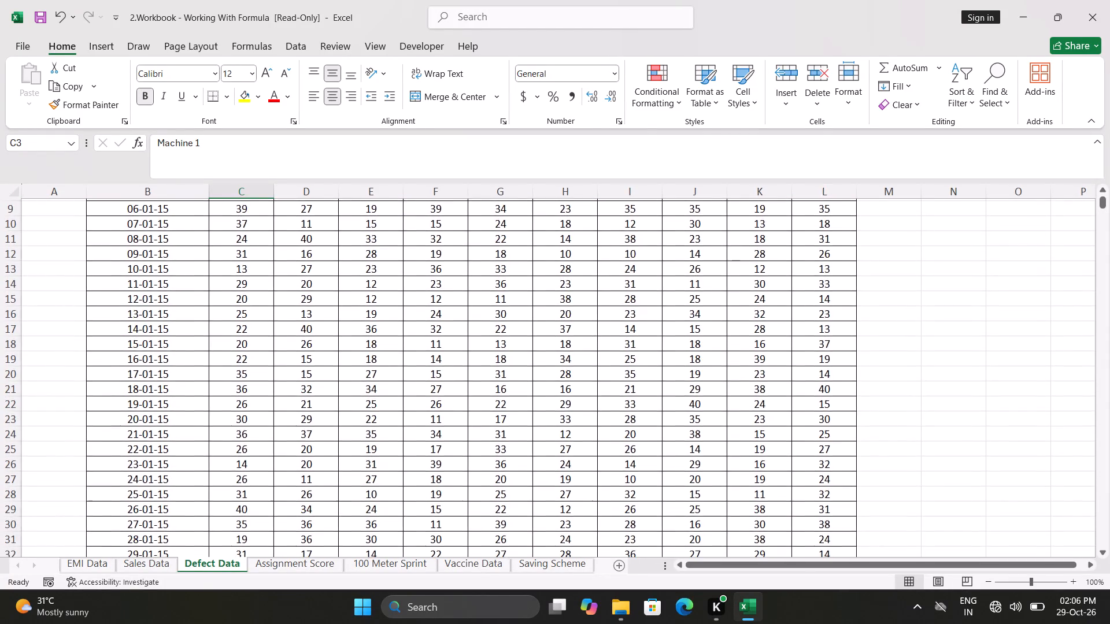
scroll(241, 351, down, 2)
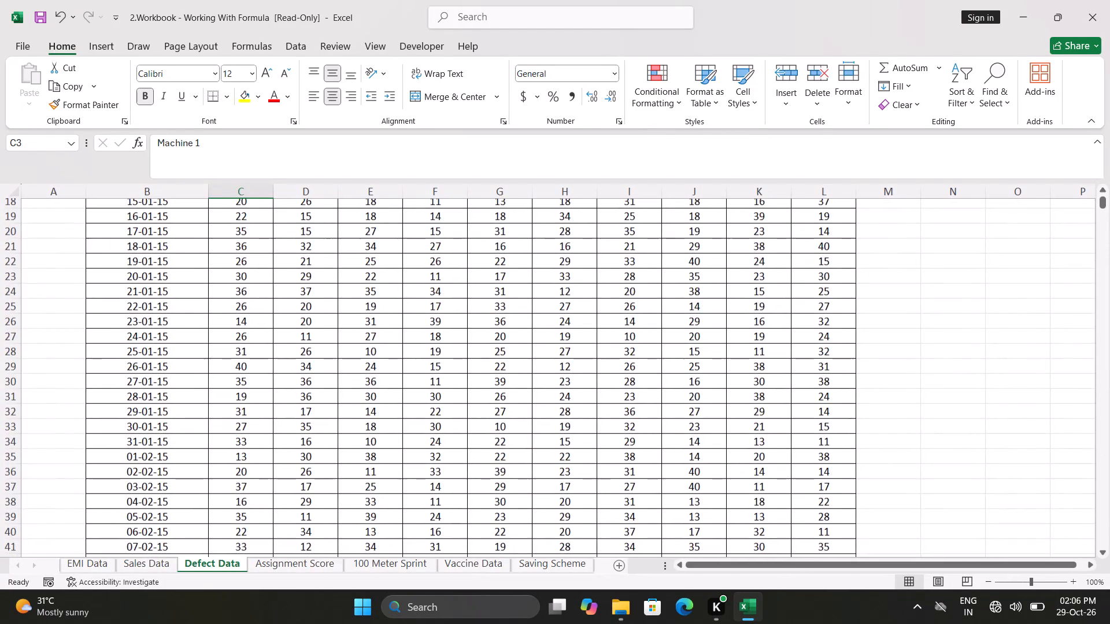
scroll(241, 351, down, 10)
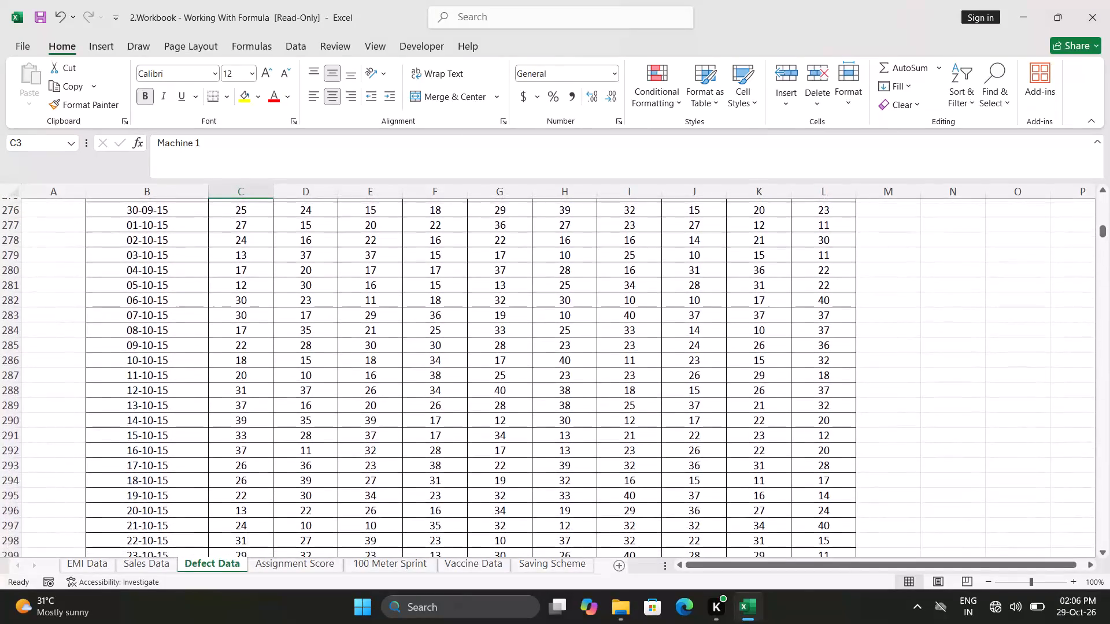
key(ctrl+Down)
scroll(241, 351, down, 5)
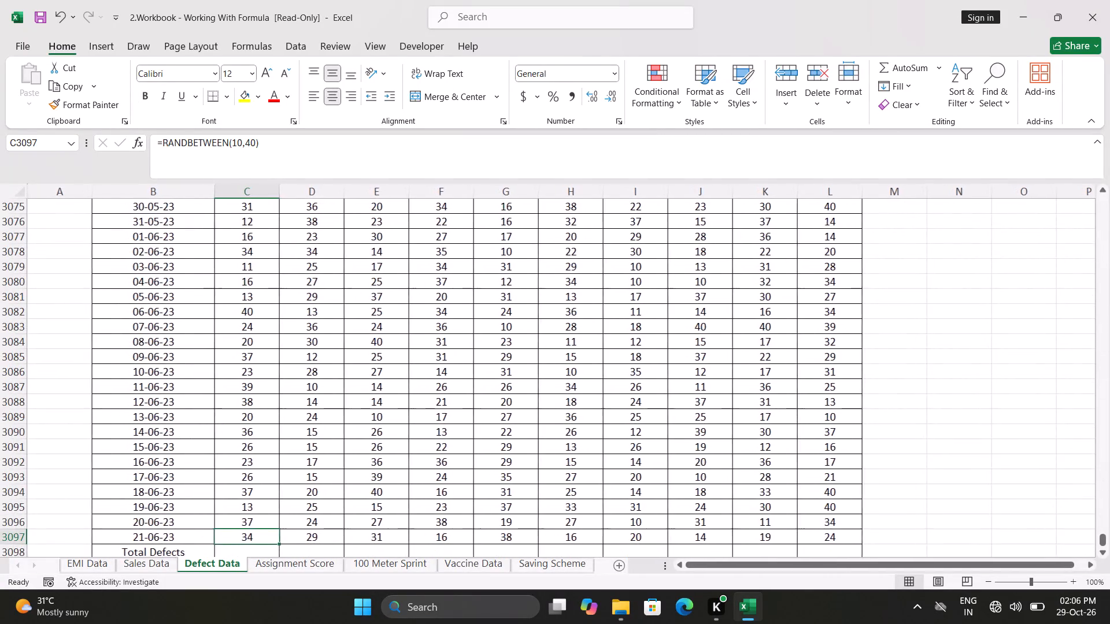
scroll(241, 351, down, 3)
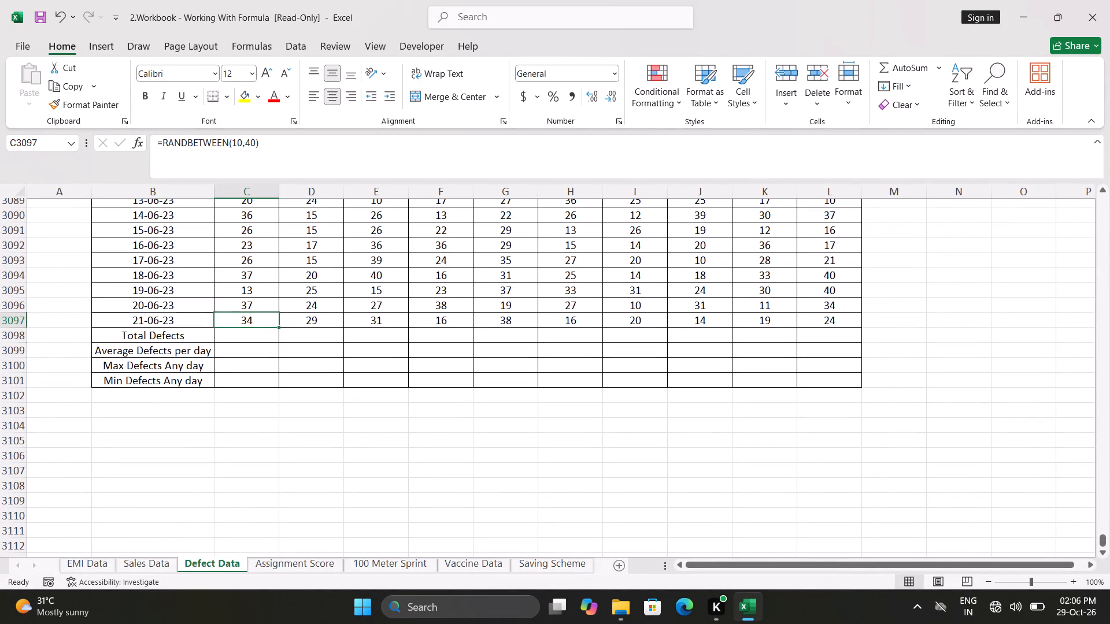
Enter =SUM(C4:C3097) in cell C3098 to calculate Machine 1's Total Defects.
click(238, 338)
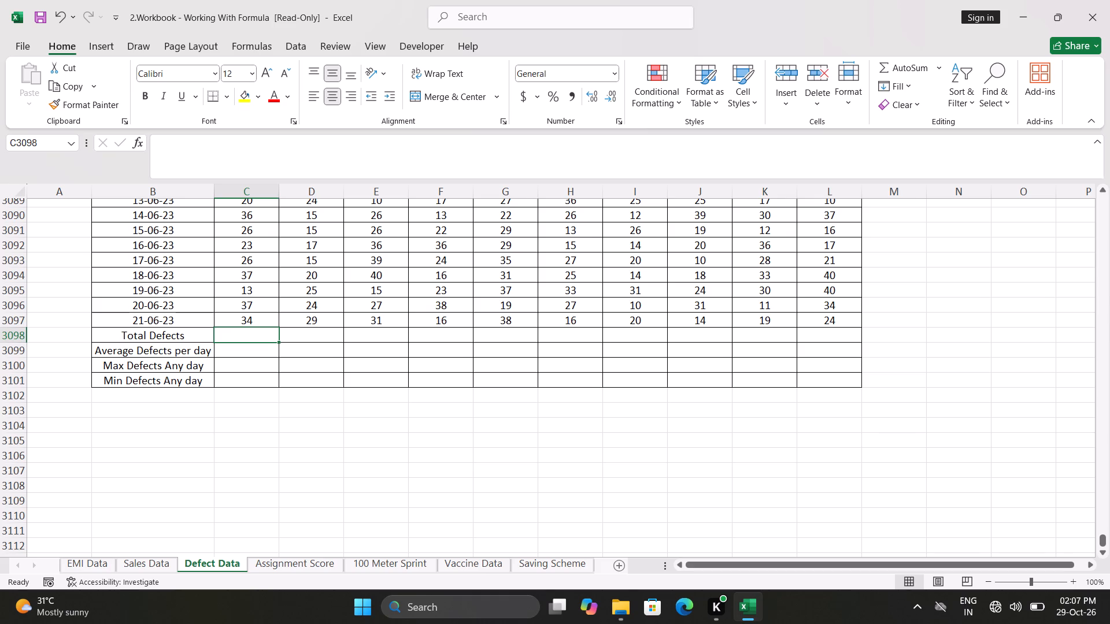
key(equal)
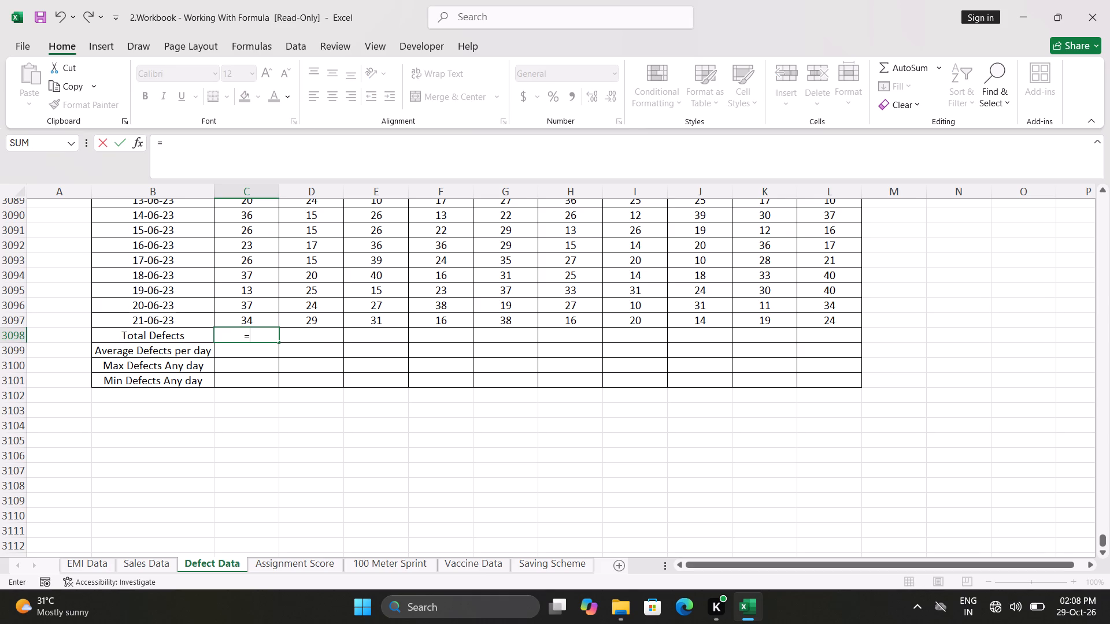
text(sum)
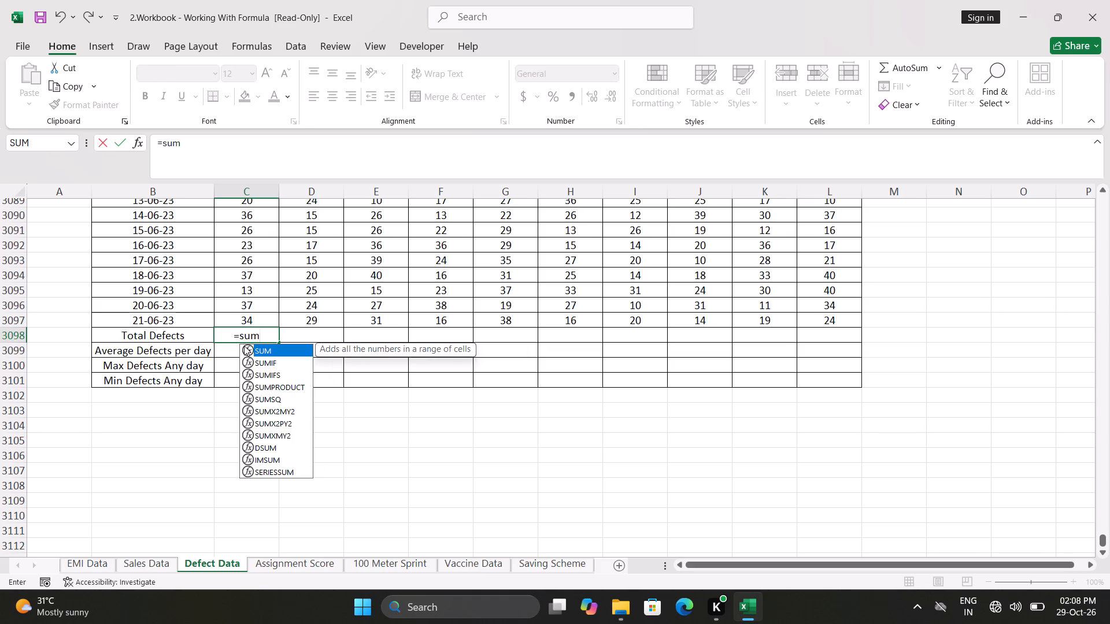
key(Tab)
click(249, 318)
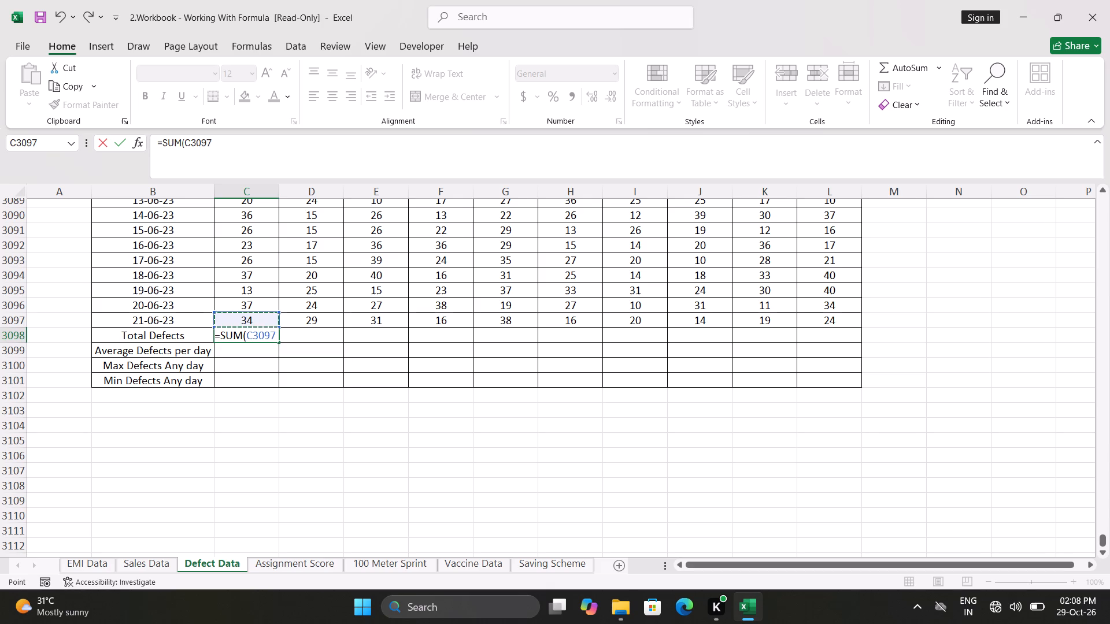
key(ctrl+shift+Up)
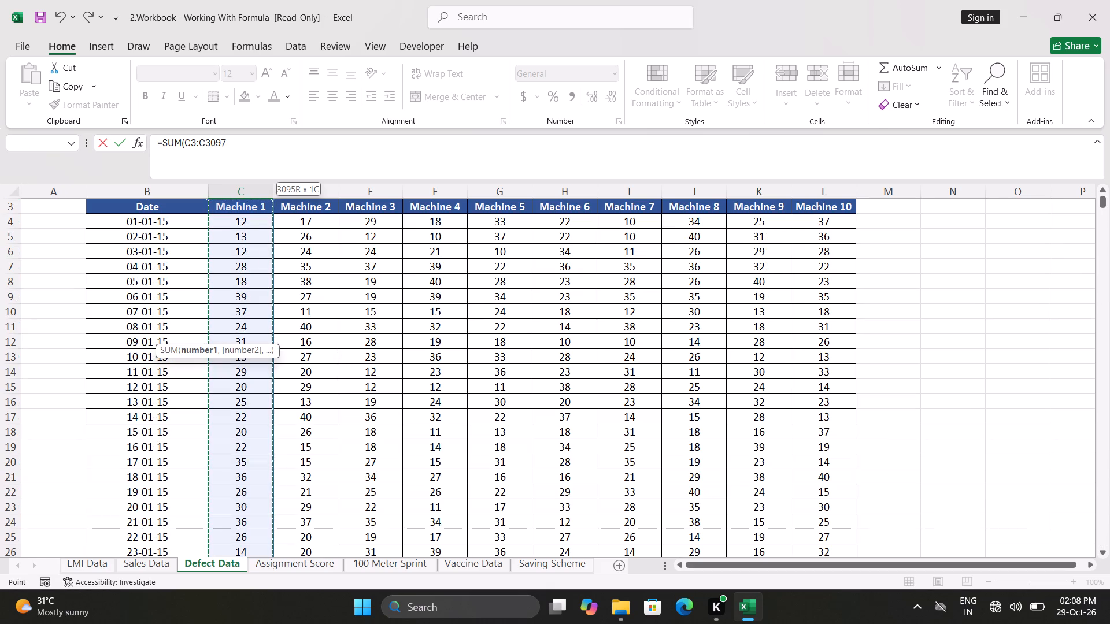
key(shift+Down)
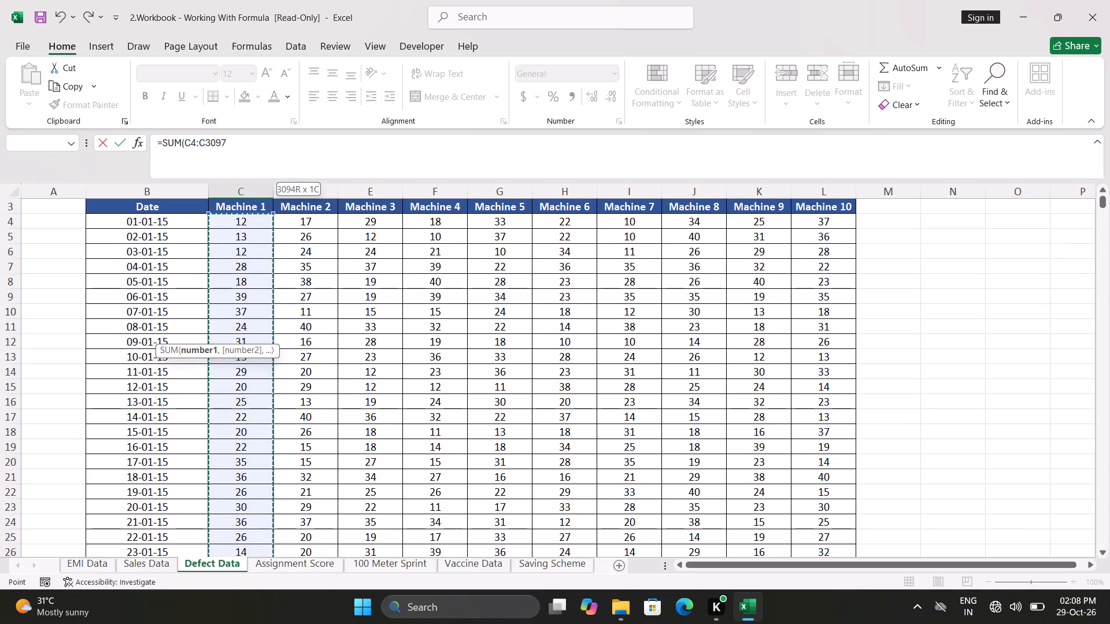
key(Return)
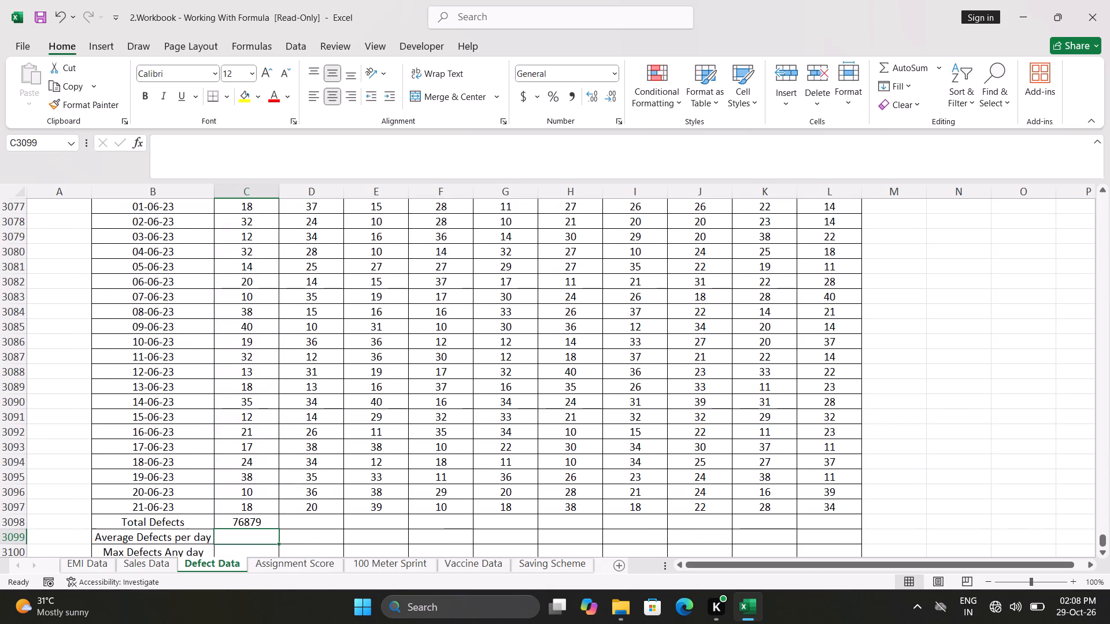
Enter an AVERAGE formula over C4:C3097 in cell C3099 for Machine 1's Average Defects per day.
scroll(259, 537, down, 1)
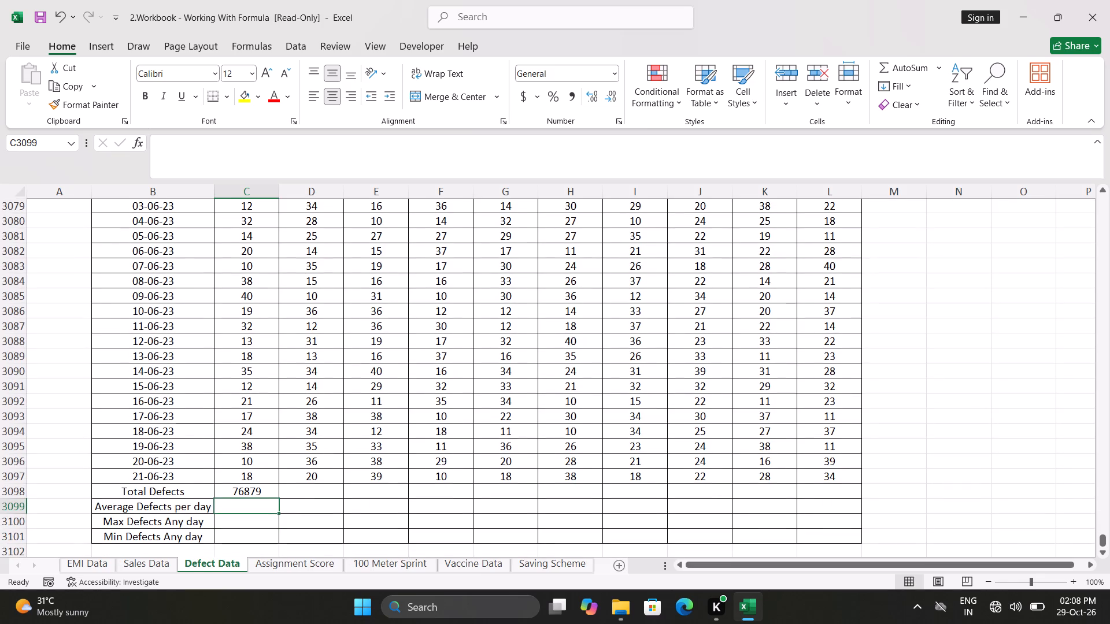
click(242, 507)
key(equal)
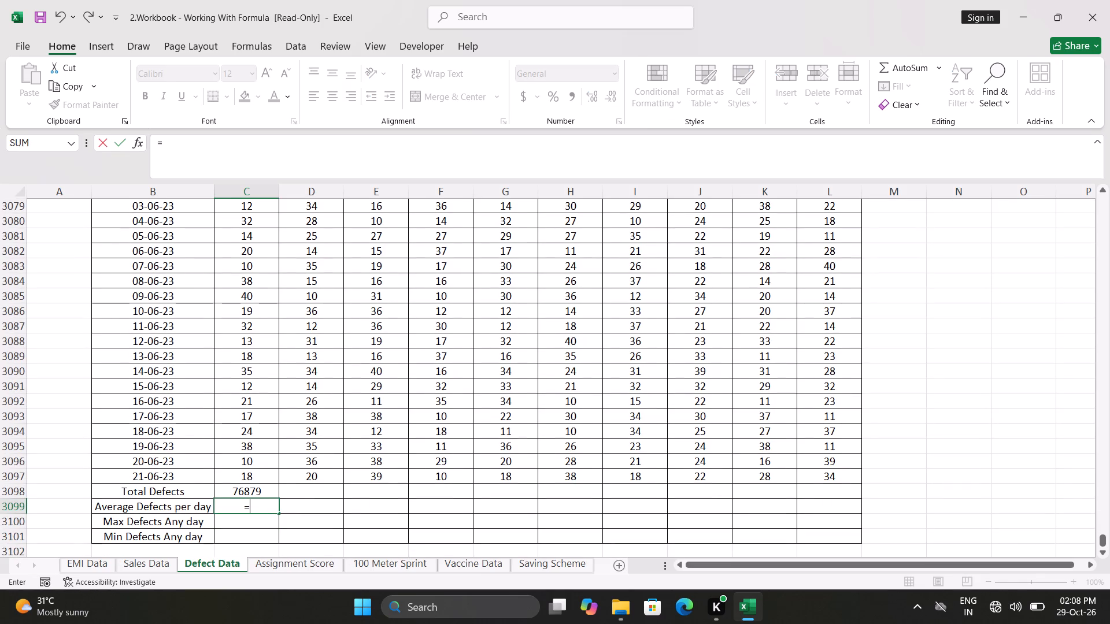
text(av)
key(e)
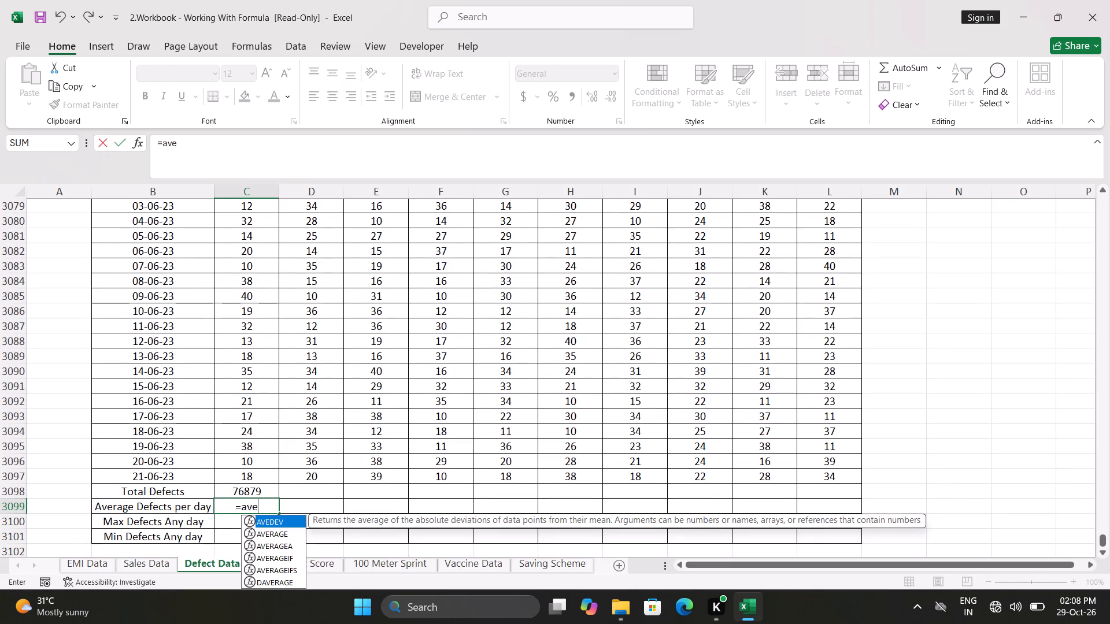
key(Down)
key(Tab)
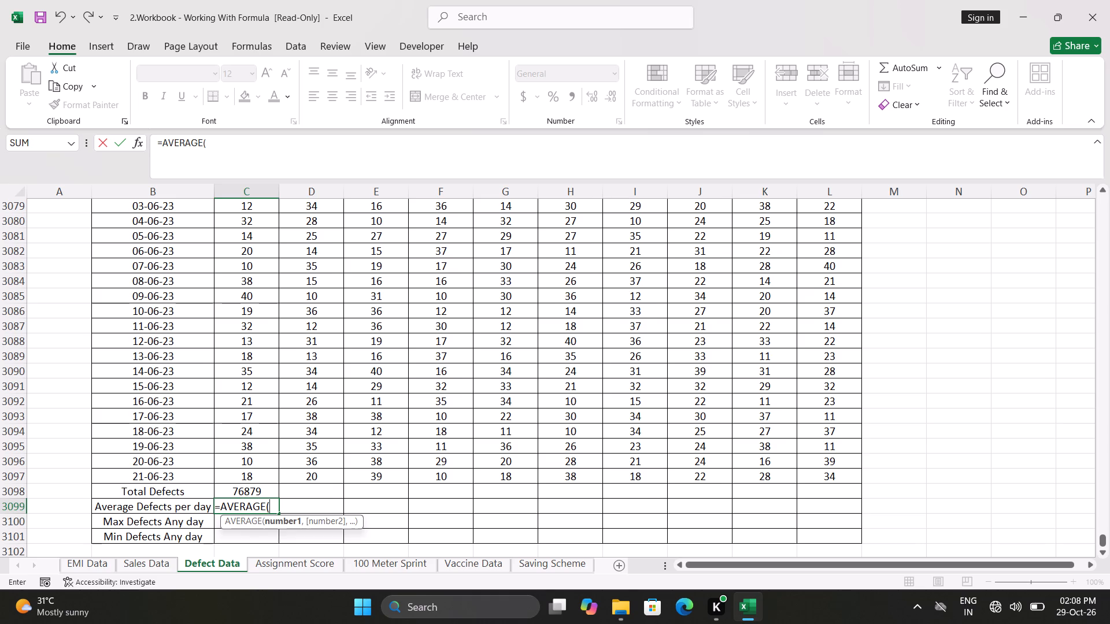
click(245, 477)
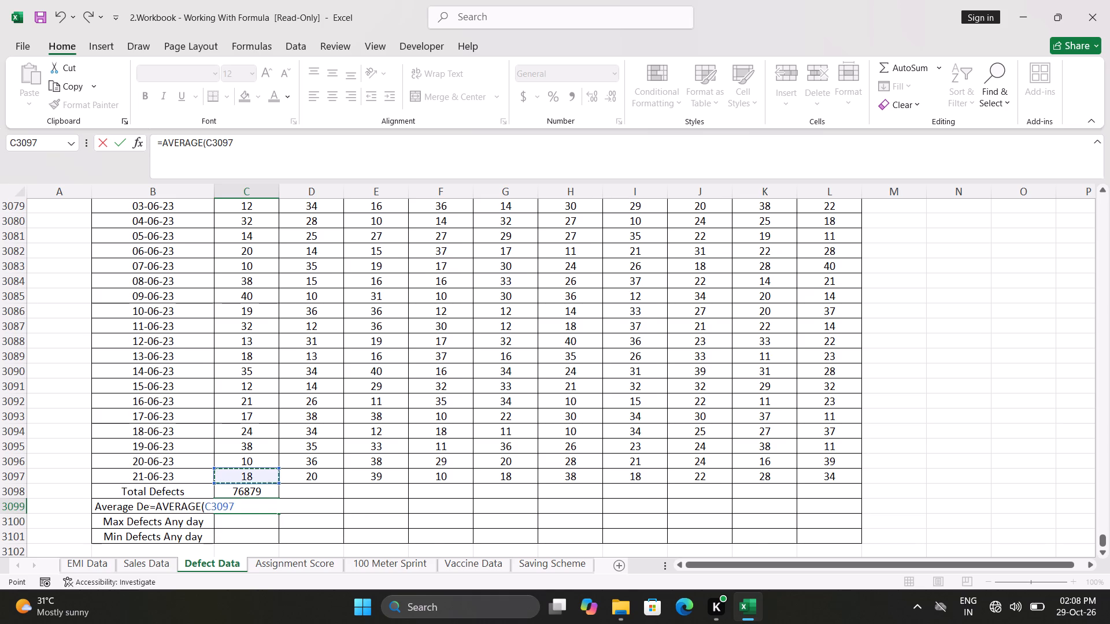
key(ctrl+shift+Up)
key(shift+Down)
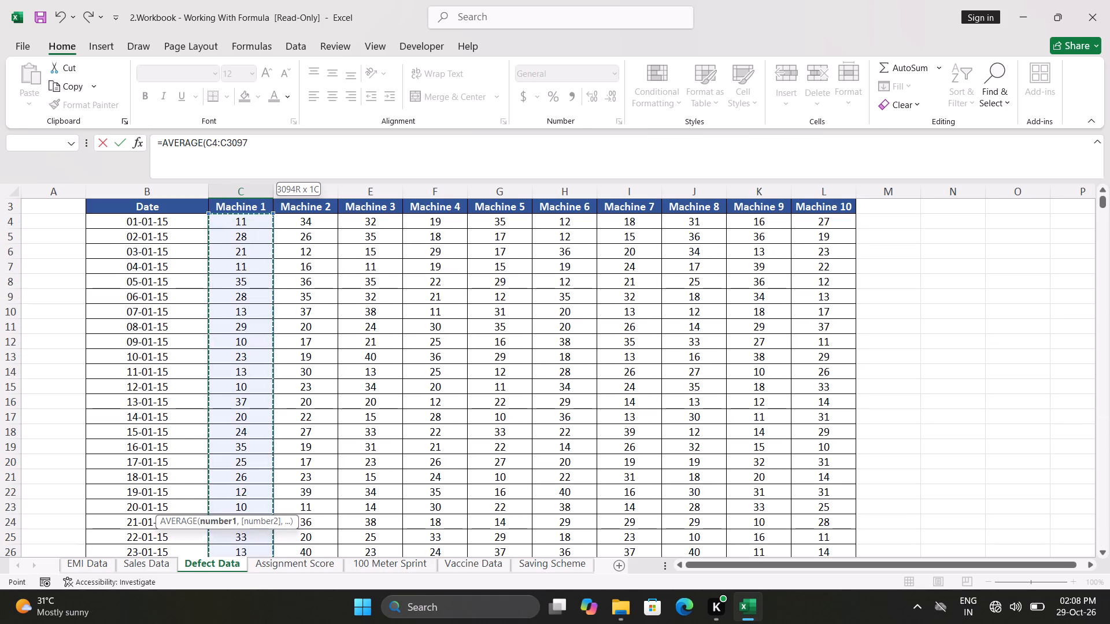
key(Return)
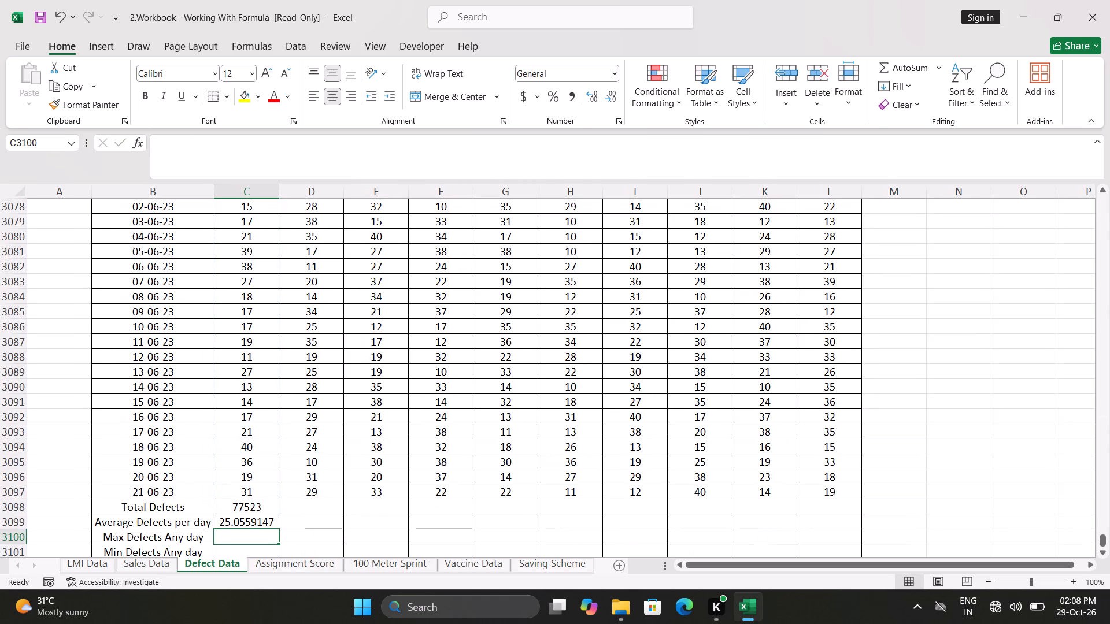
Enter a MAX formula over C4:C3097 in cell C3100 for Machine 1's Max Defects Any day.
scroll(262, 502, down, 1)
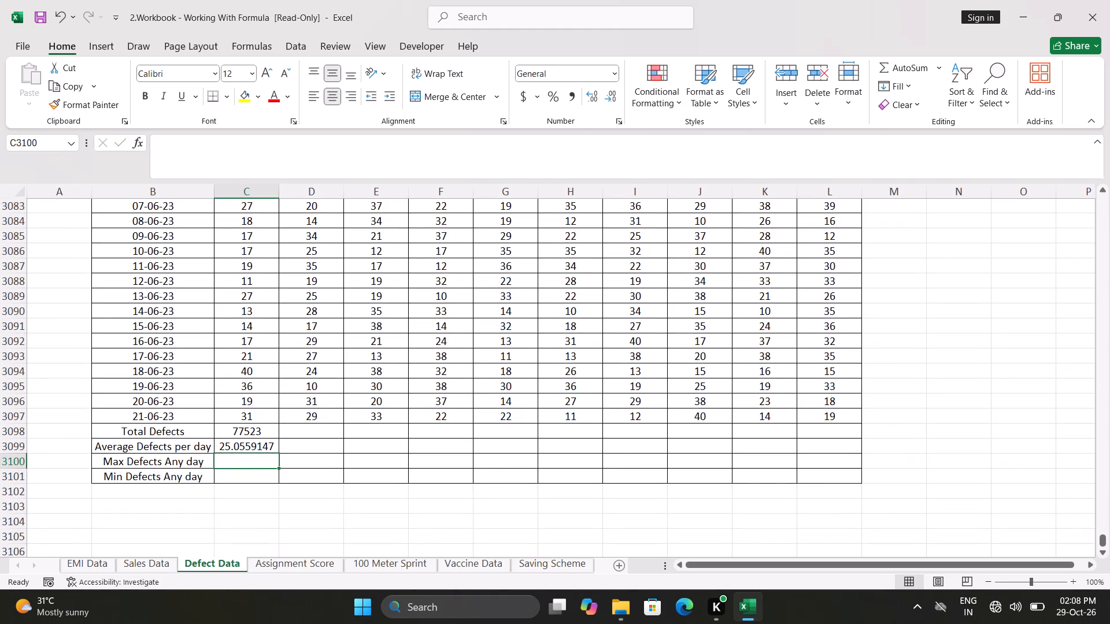
key(equal)
text(maxx)
key(BackSpace)
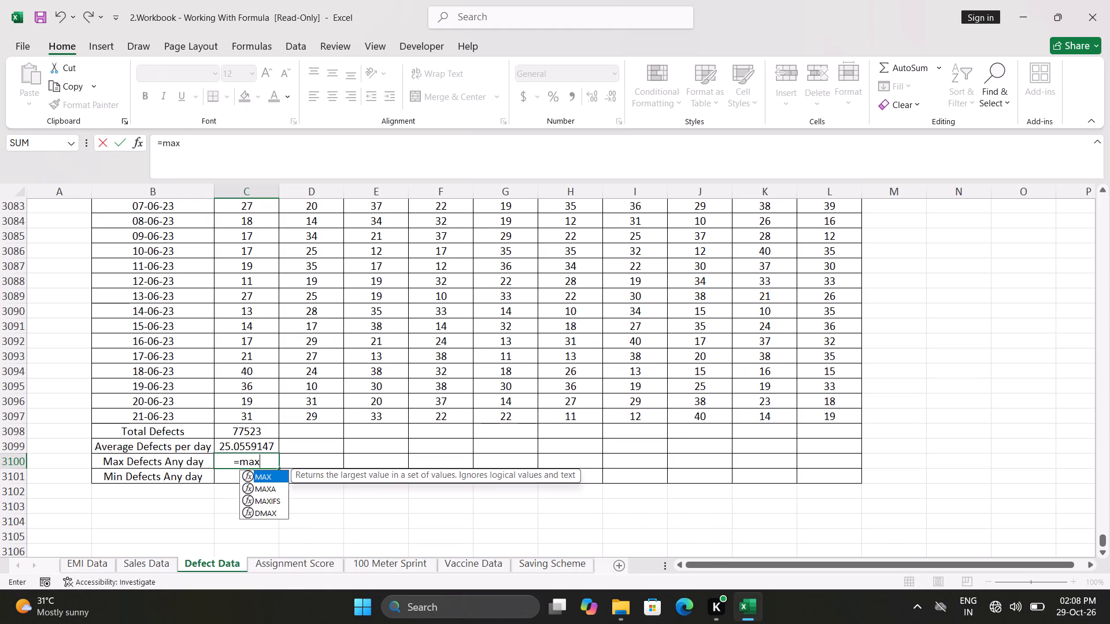
key(Tab)
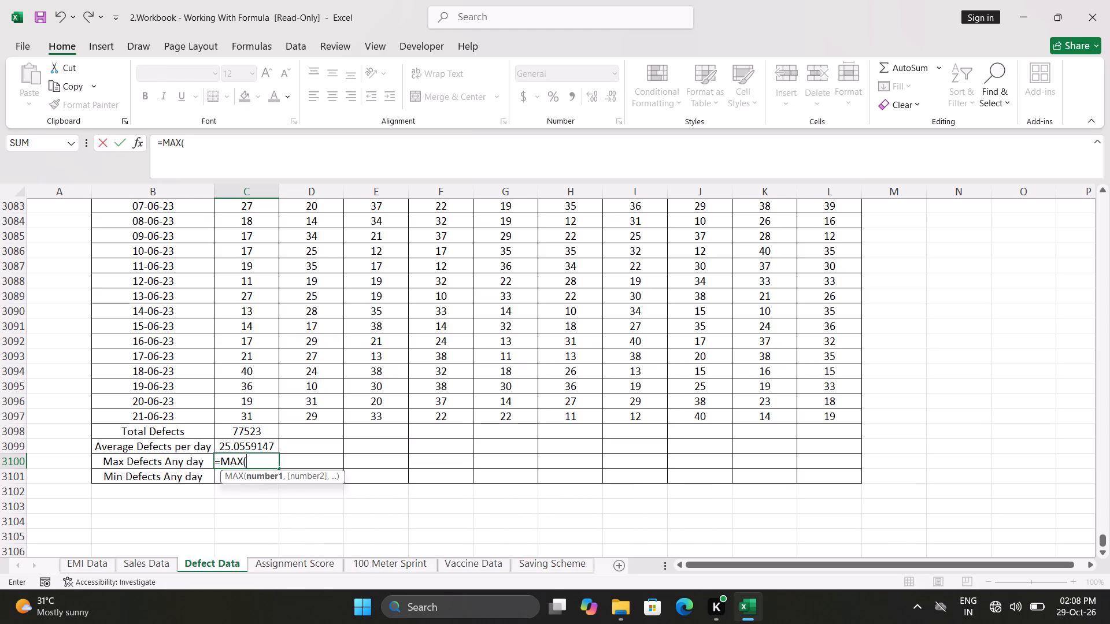
click(249, 416)
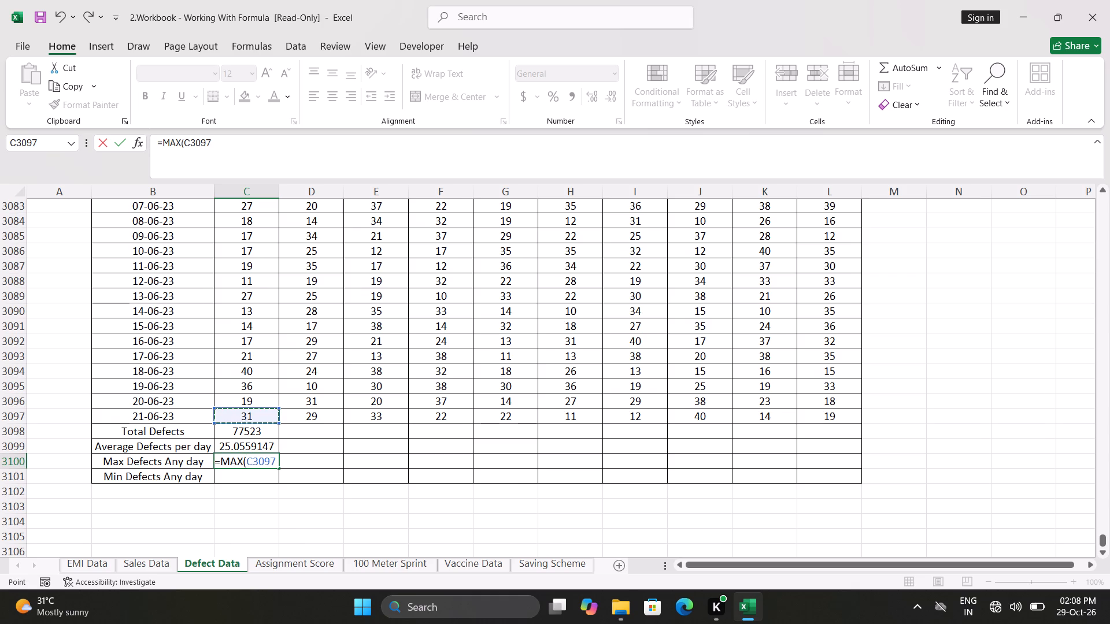
key(ctrl+shift+Up)
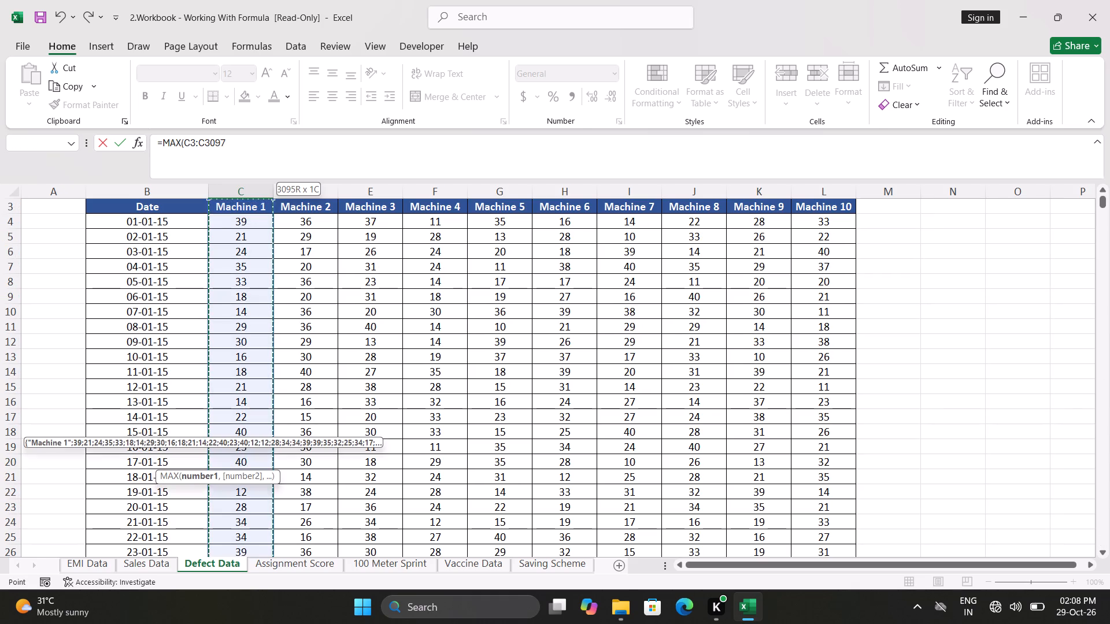
key(shift+Down)
key(Return)
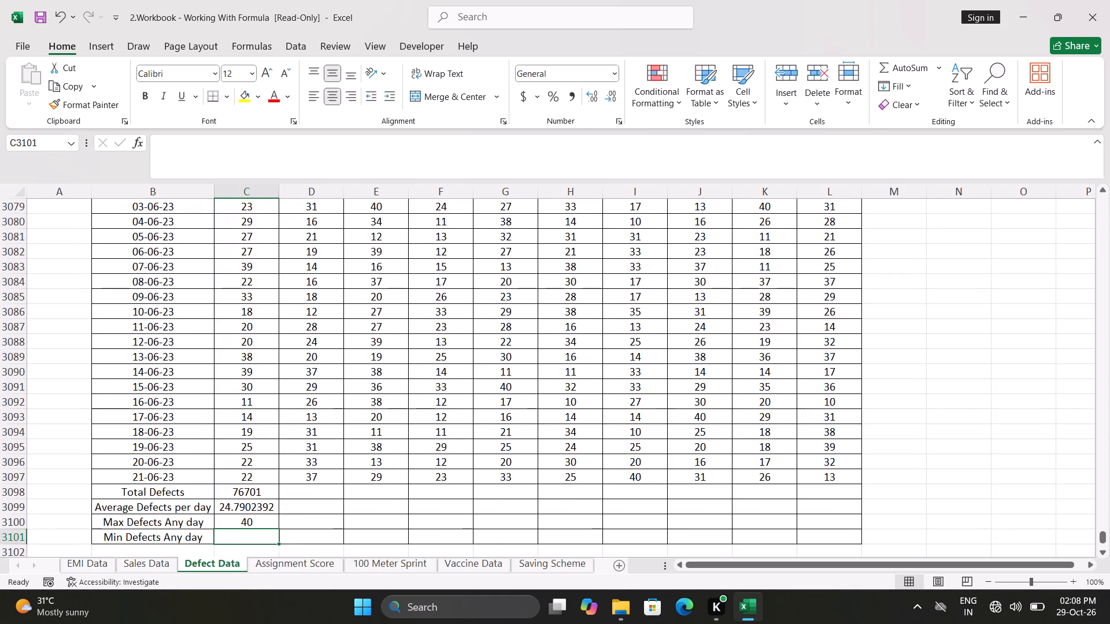
Enter a MIN formula over C4:C3097 in cell C3101 for Machine 1's Min Defects Any day.
scroll(249, 416, down, 1)
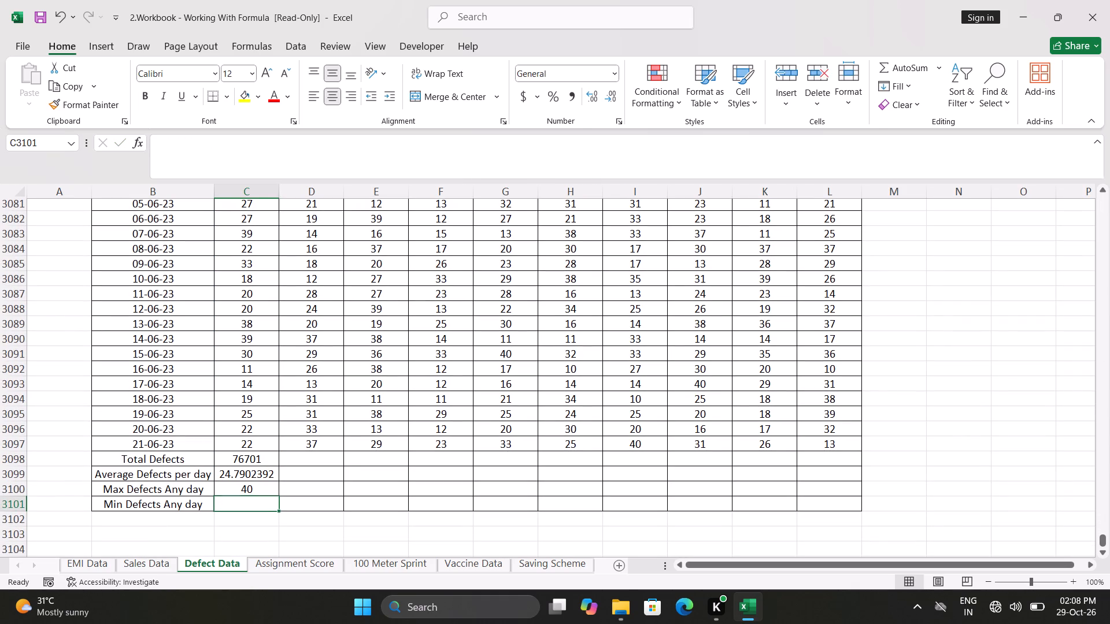
click(247, 503)
key(equal)
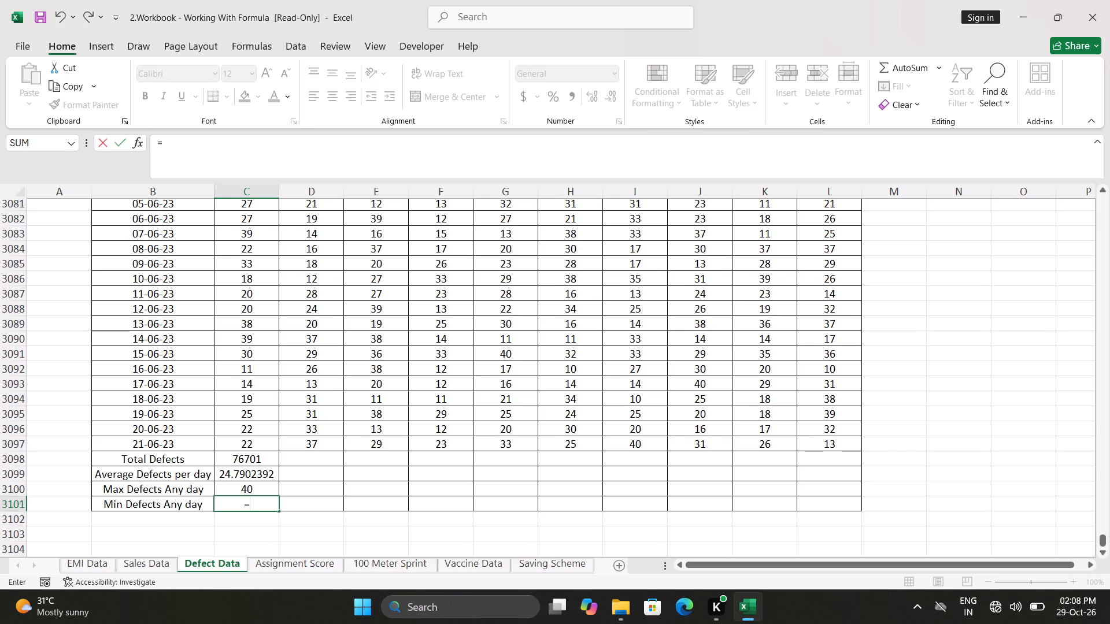
text(mi)
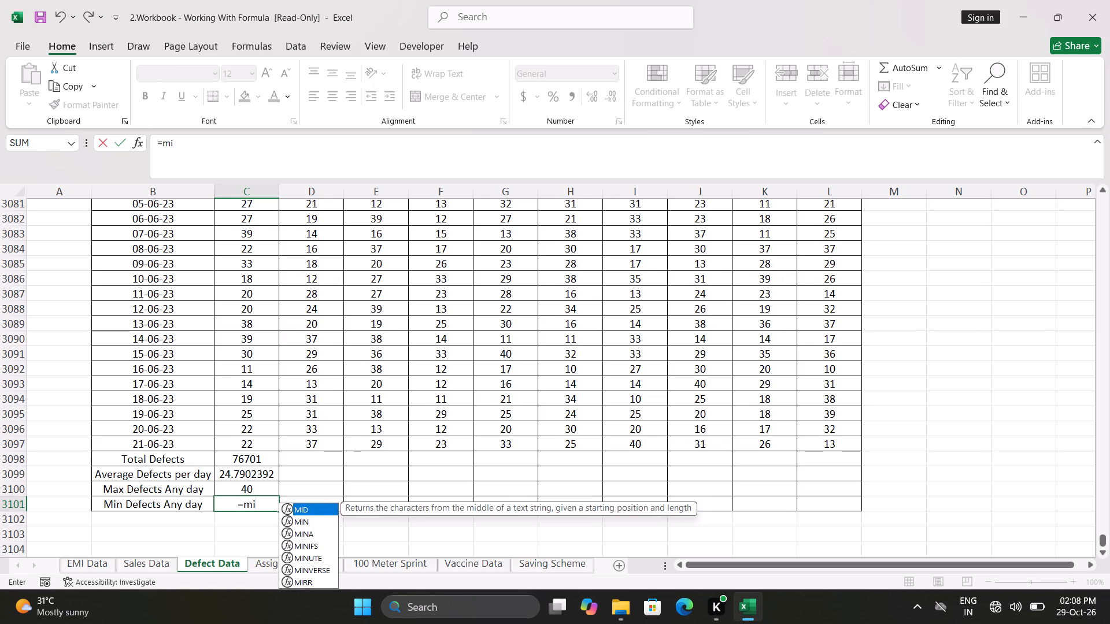
key(n)
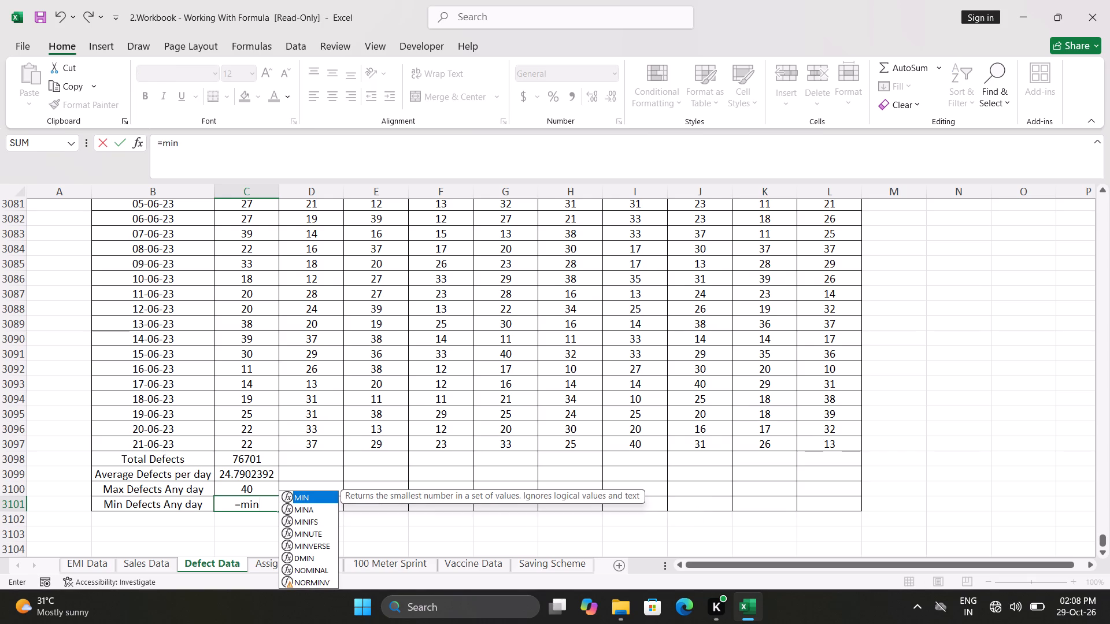
key(Tab)
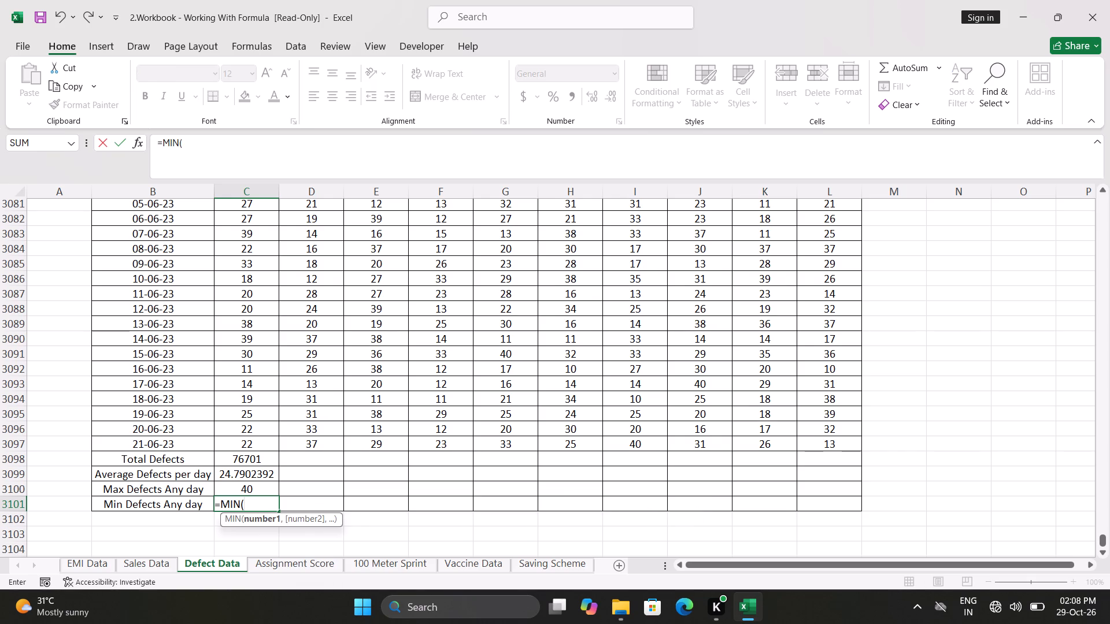
click(255, 444)
key(ctrl+shift+Up)
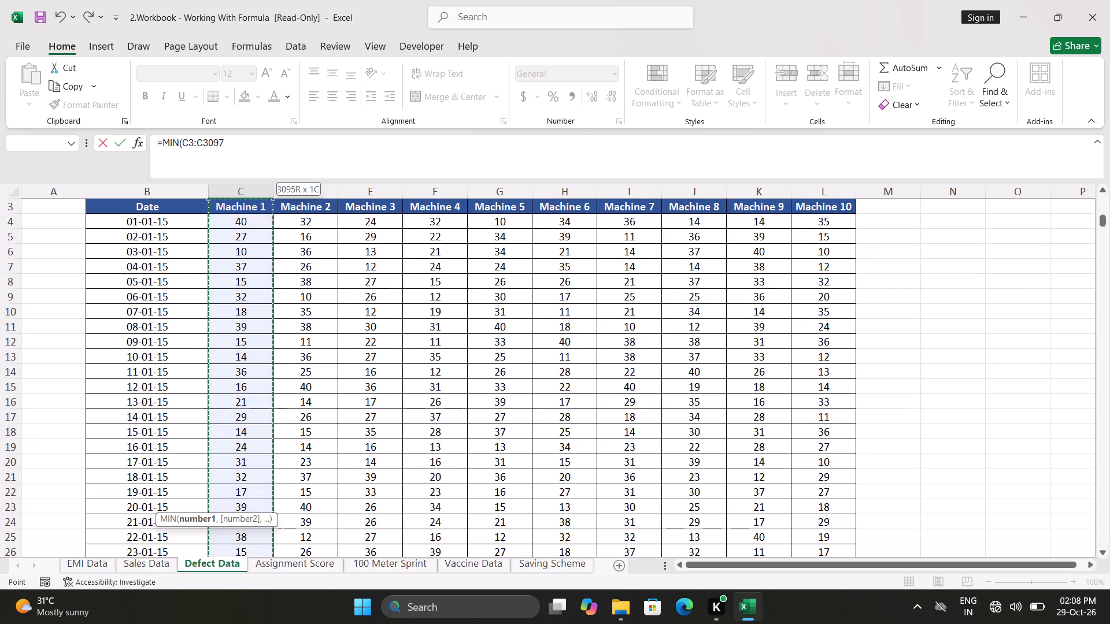
key(shift+Down)
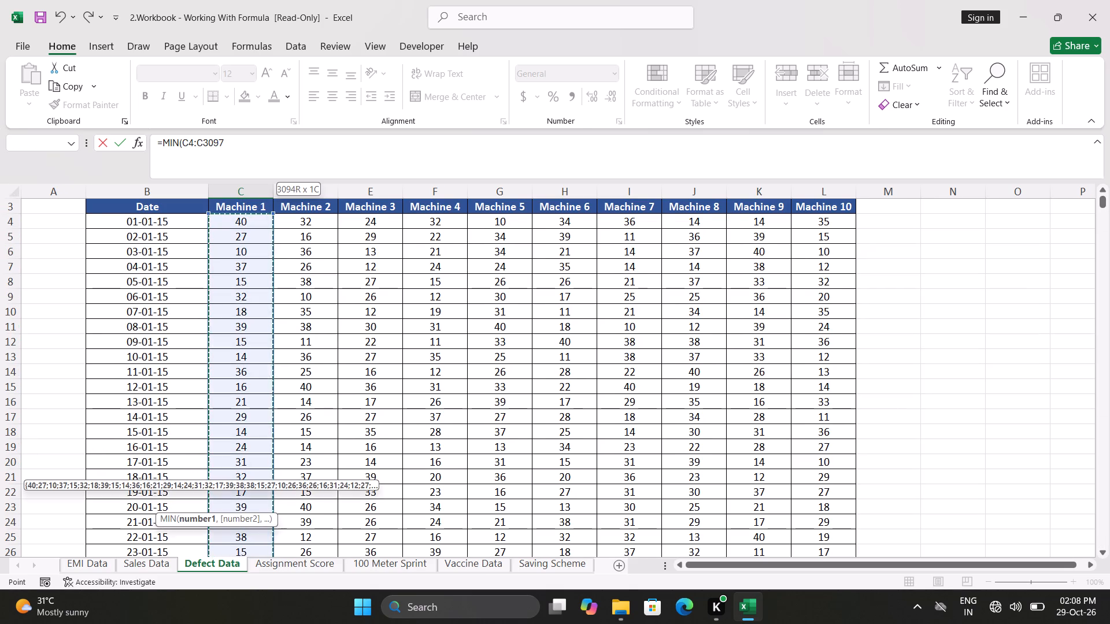
key(Return)
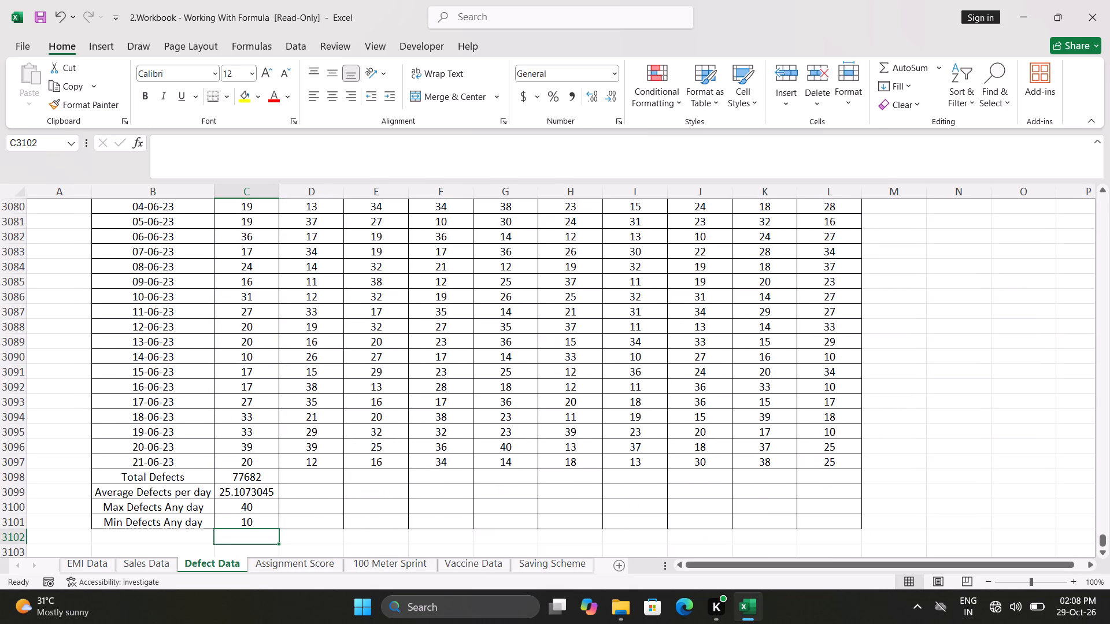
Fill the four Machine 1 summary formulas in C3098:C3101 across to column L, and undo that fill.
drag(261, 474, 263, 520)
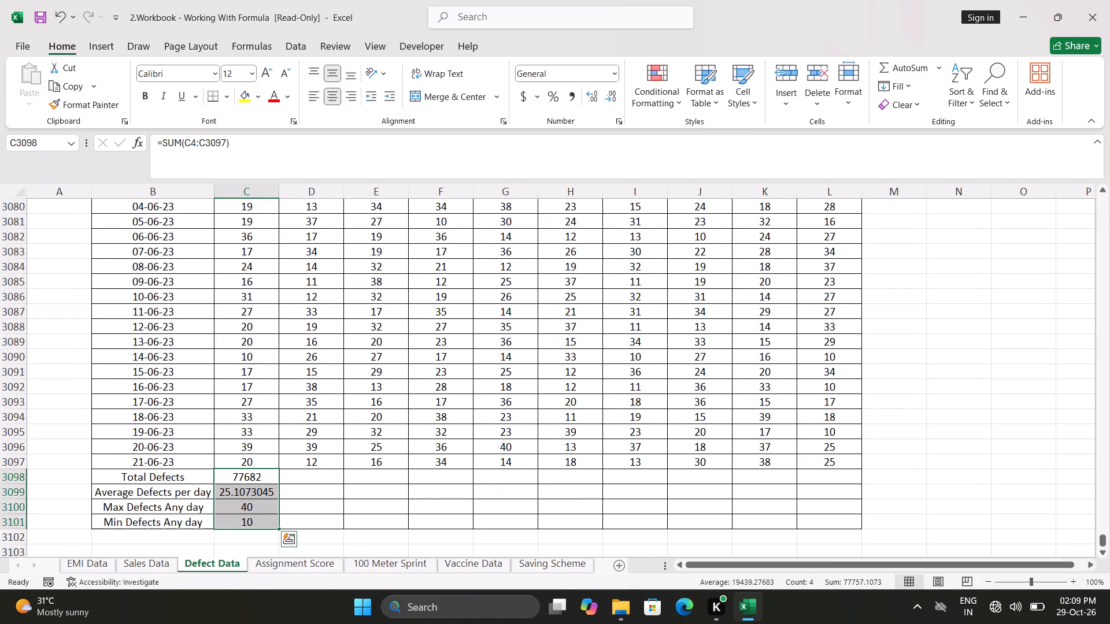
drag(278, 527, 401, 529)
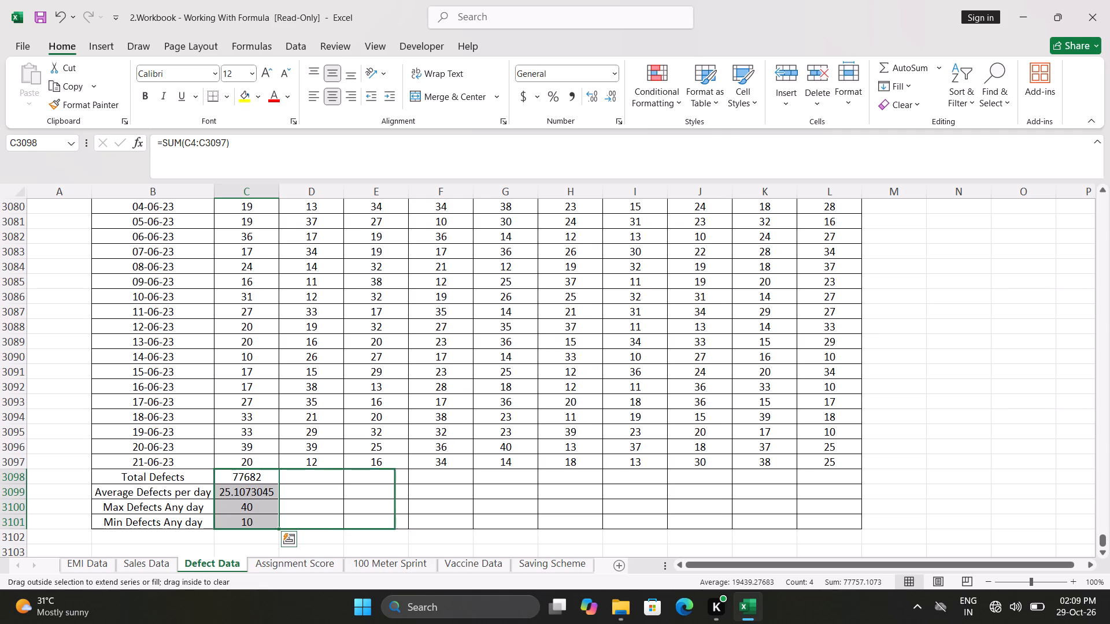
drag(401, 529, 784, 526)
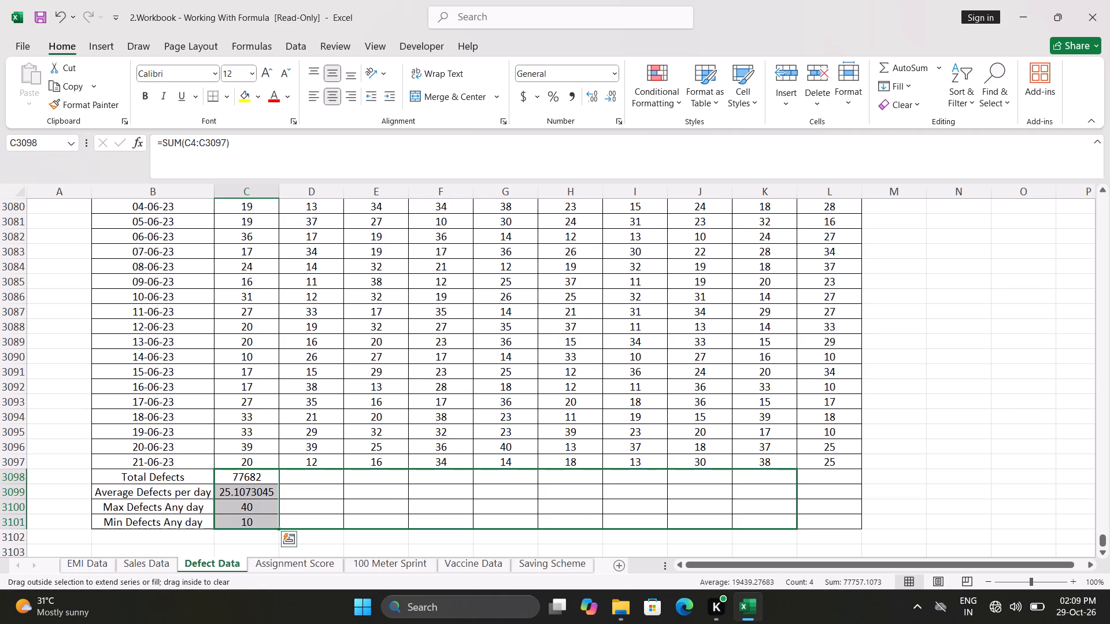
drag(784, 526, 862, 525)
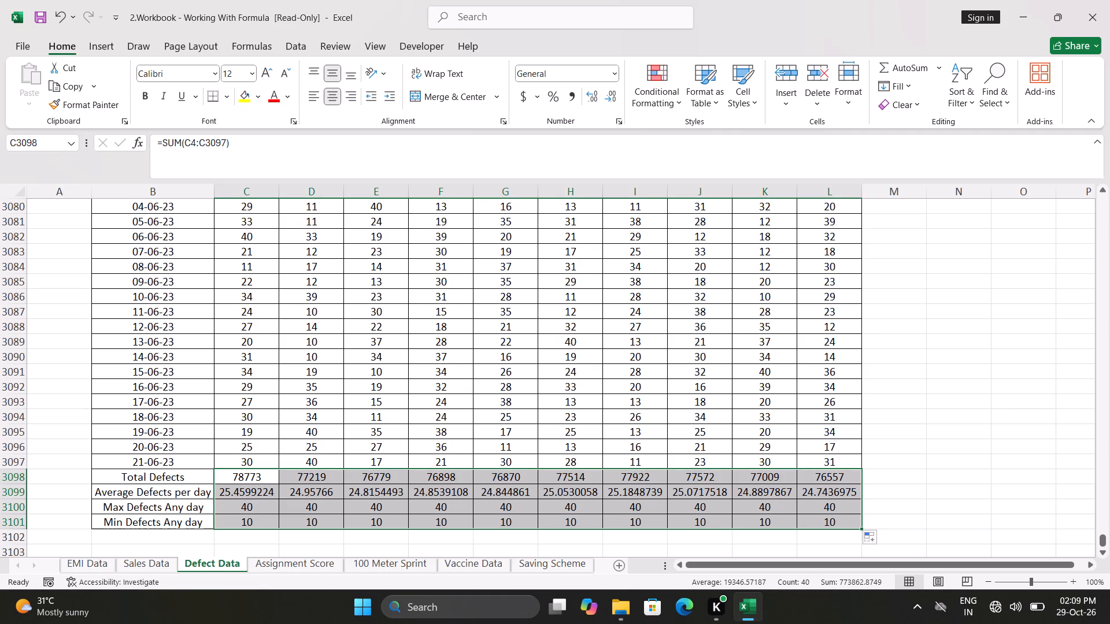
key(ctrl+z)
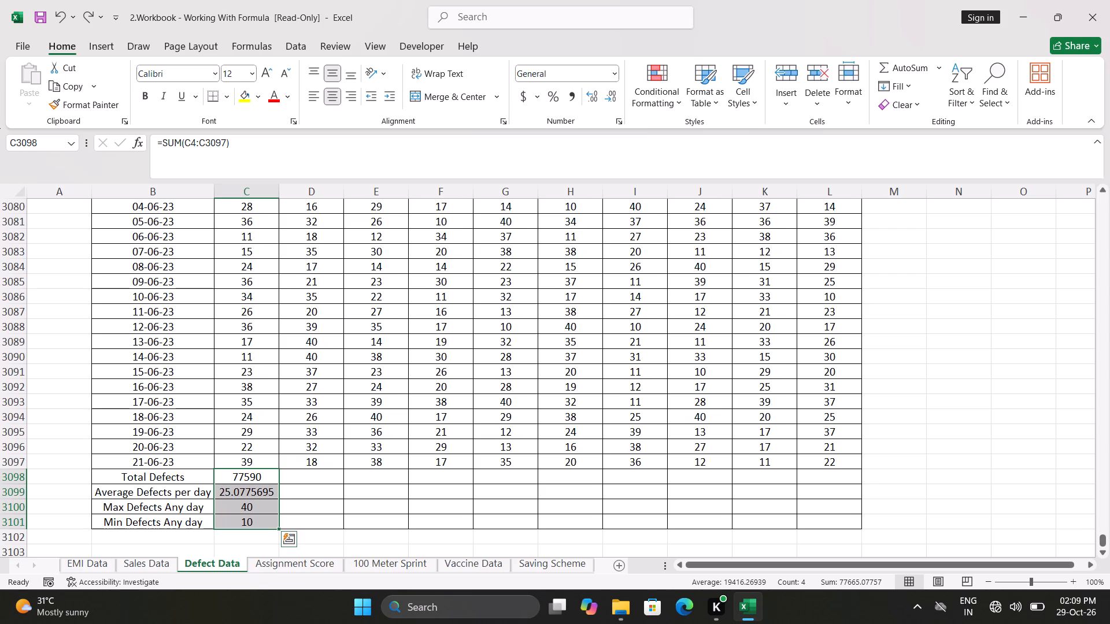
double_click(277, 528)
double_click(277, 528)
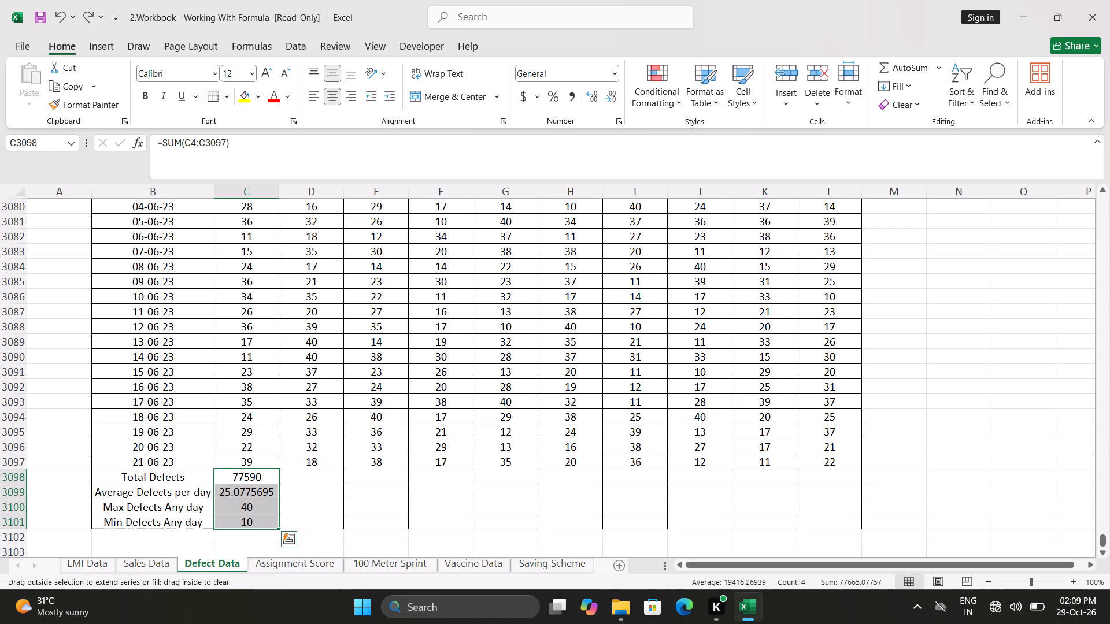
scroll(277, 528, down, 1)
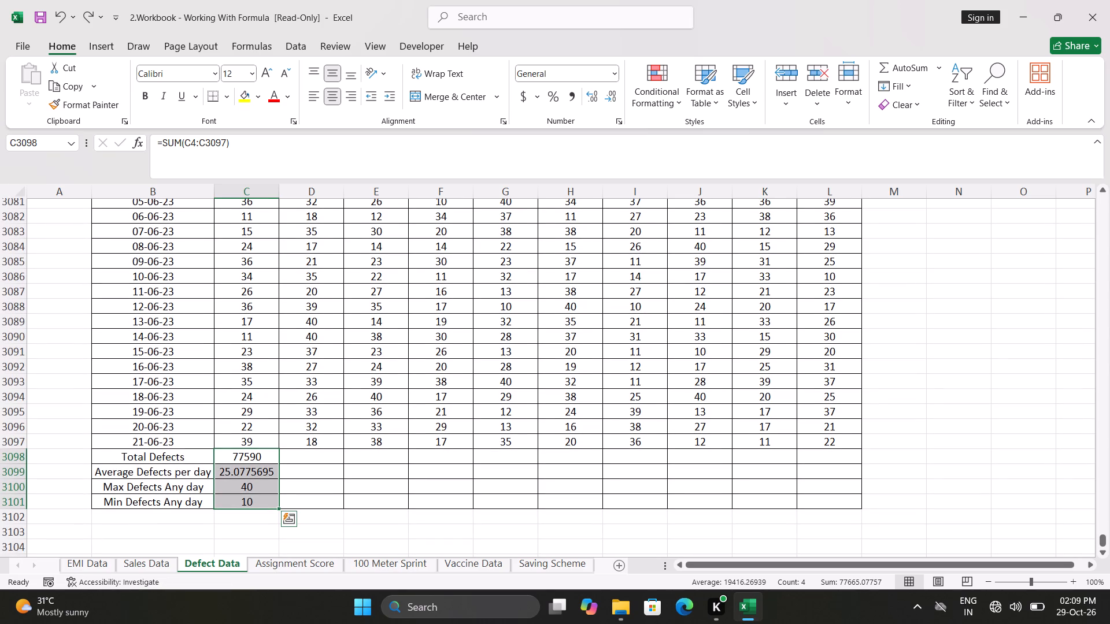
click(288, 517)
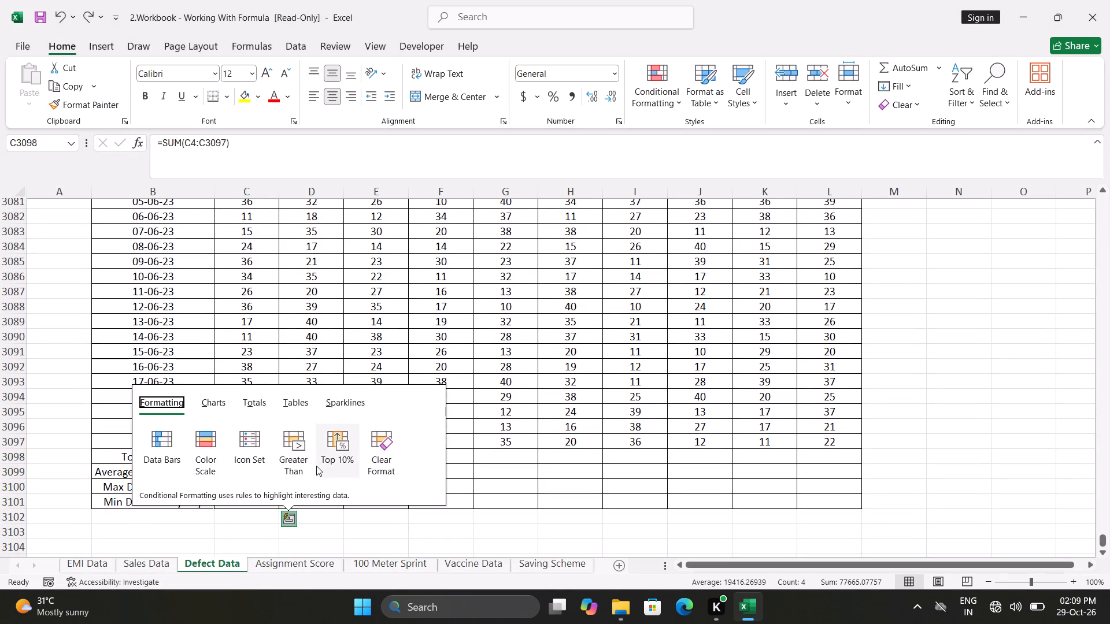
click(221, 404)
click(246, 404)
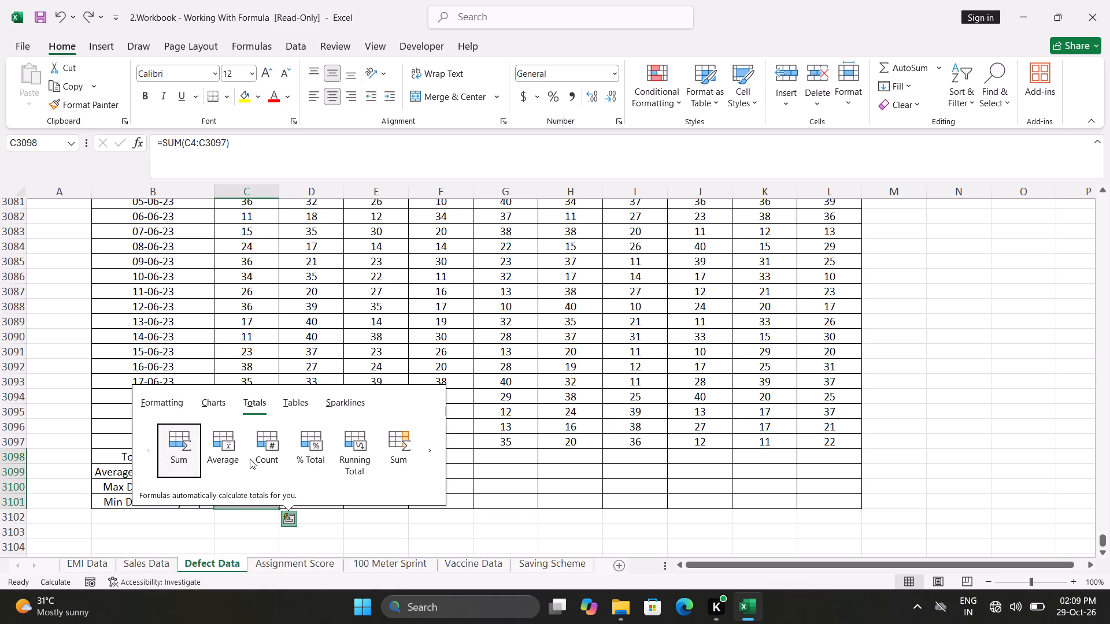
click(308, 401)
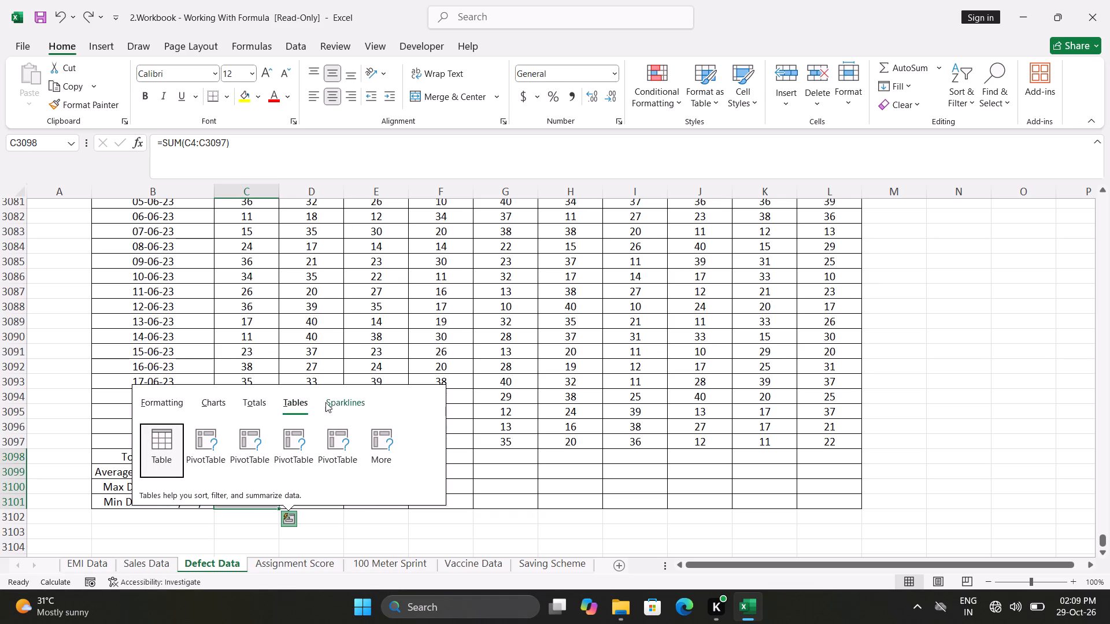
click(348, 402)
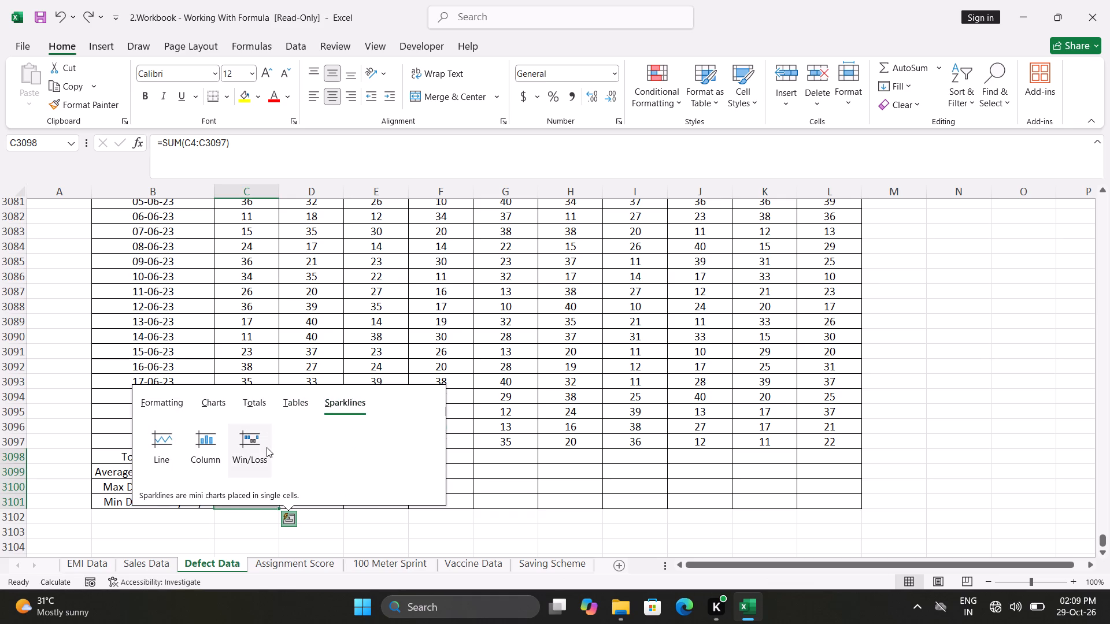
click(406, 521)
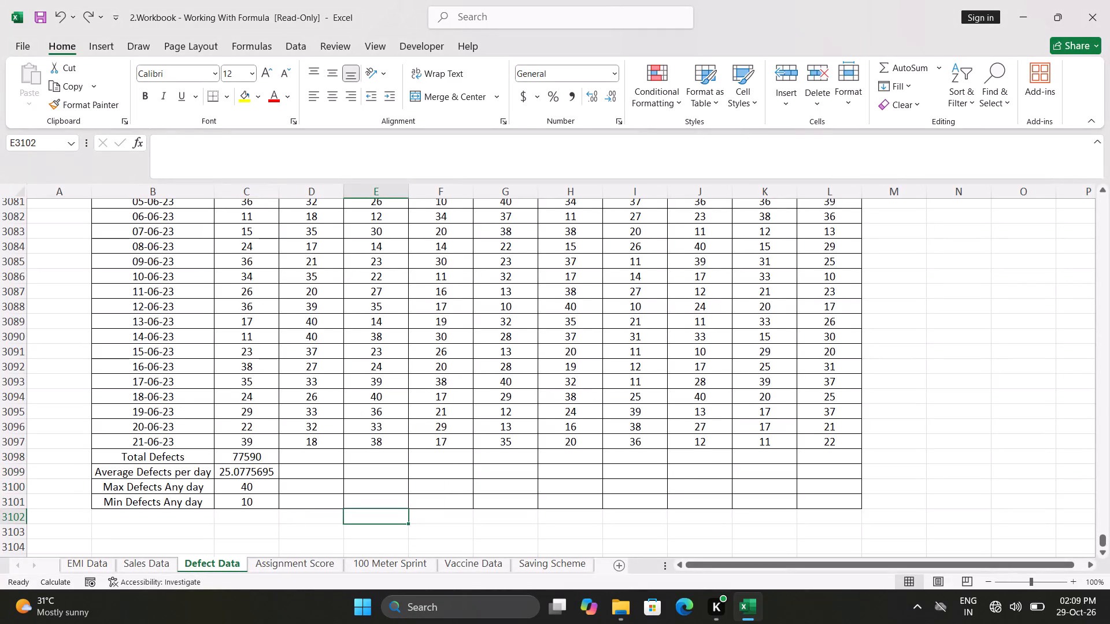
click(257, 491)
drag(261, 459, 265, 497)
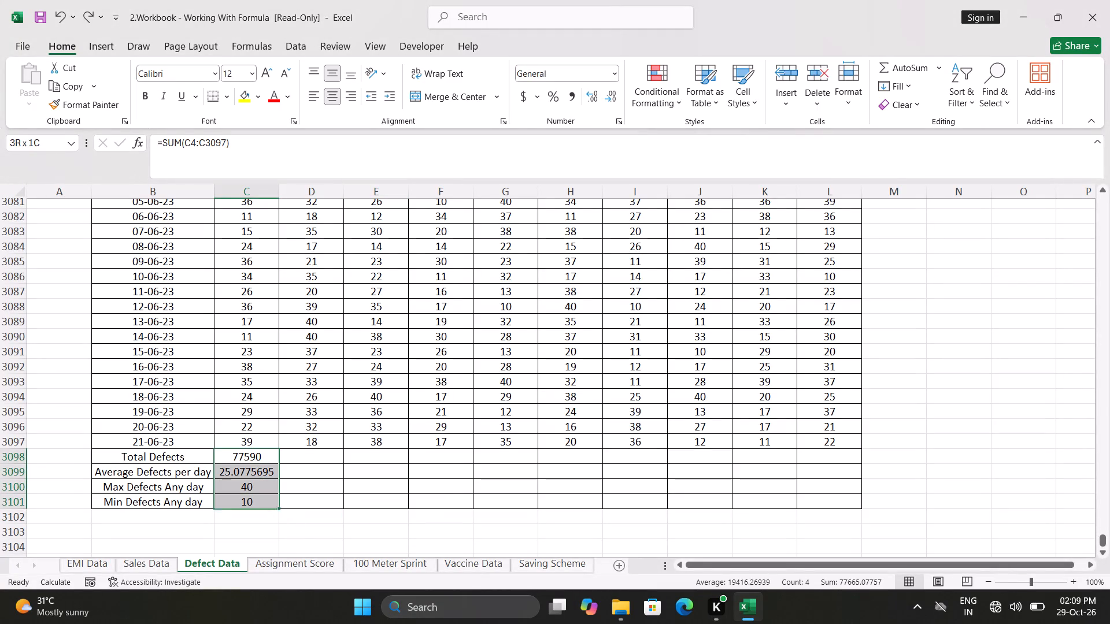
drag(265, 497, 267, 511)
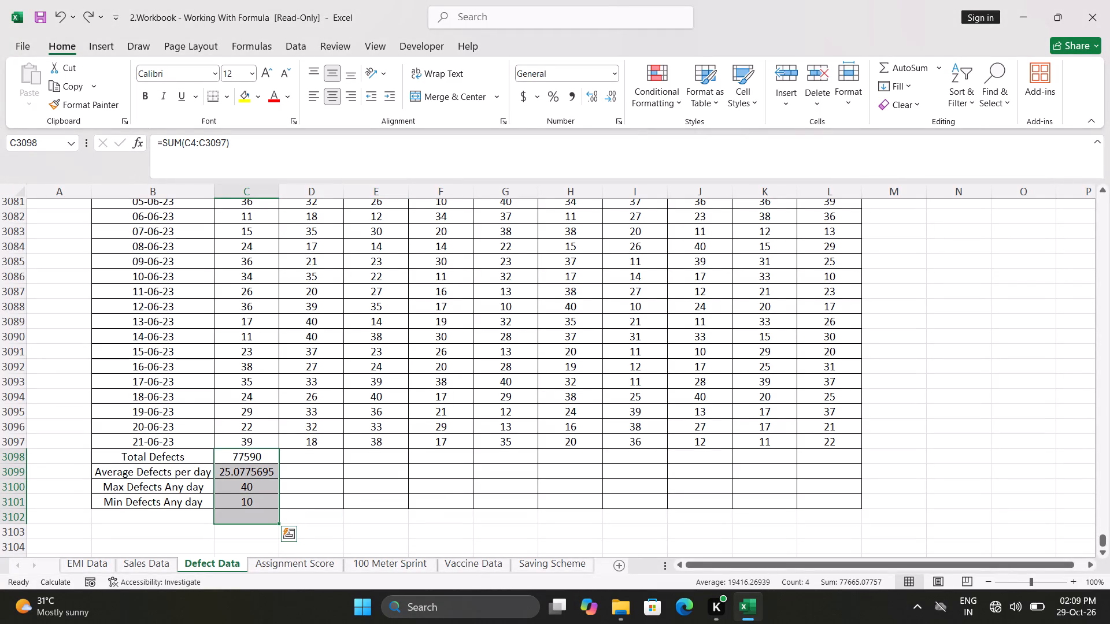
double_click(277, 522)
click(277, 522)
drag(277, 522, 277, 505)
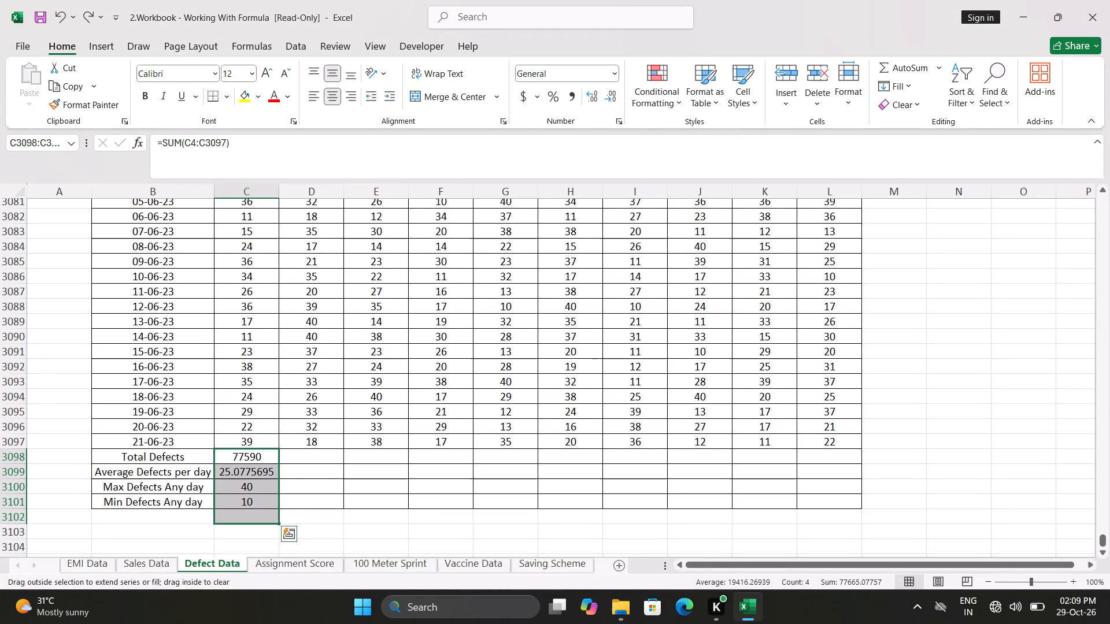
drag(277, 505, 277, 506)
Fill the Total Defects SUM formula from C3098 across row 3098 to column L for all ten machines.
click(267, 454)
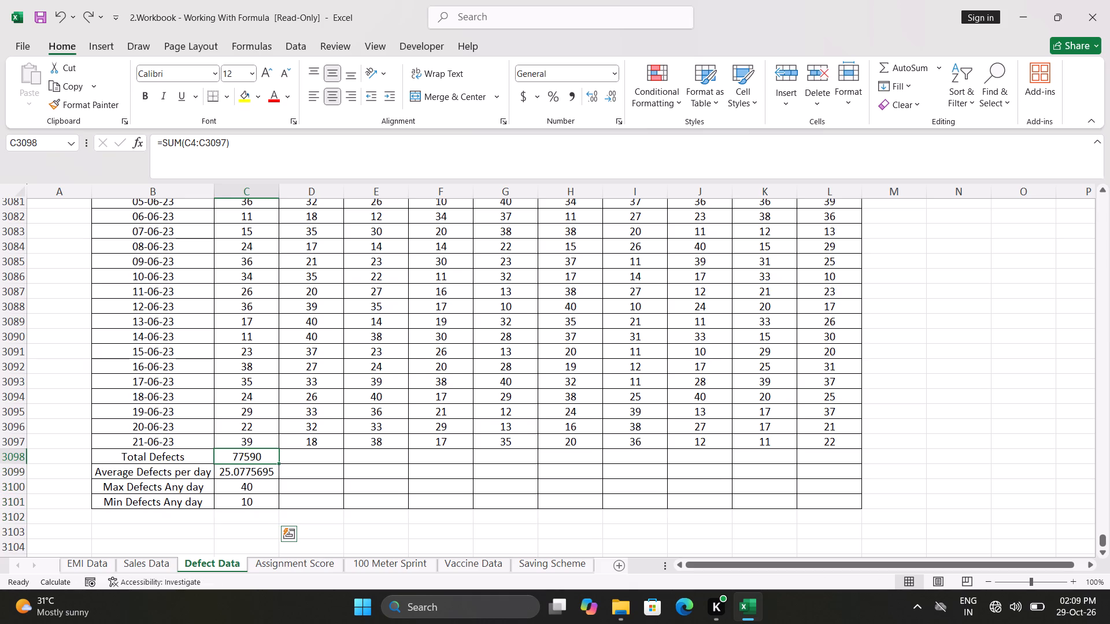
drag(279, 463, 400, 466)
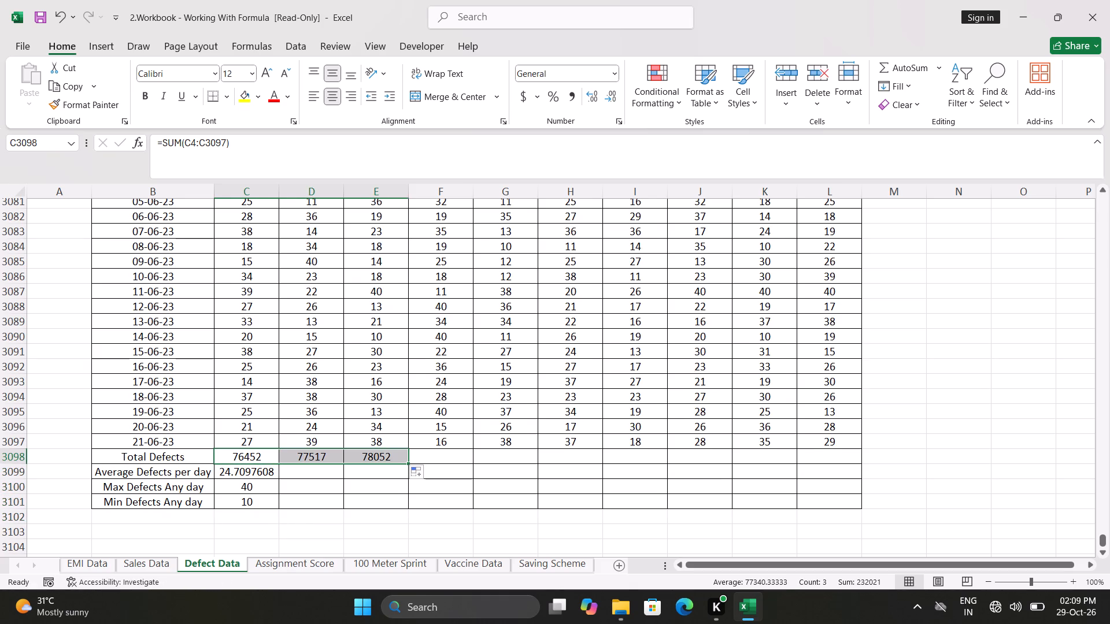
double_click(407, 463)
drag(407, 463, 852, 456)
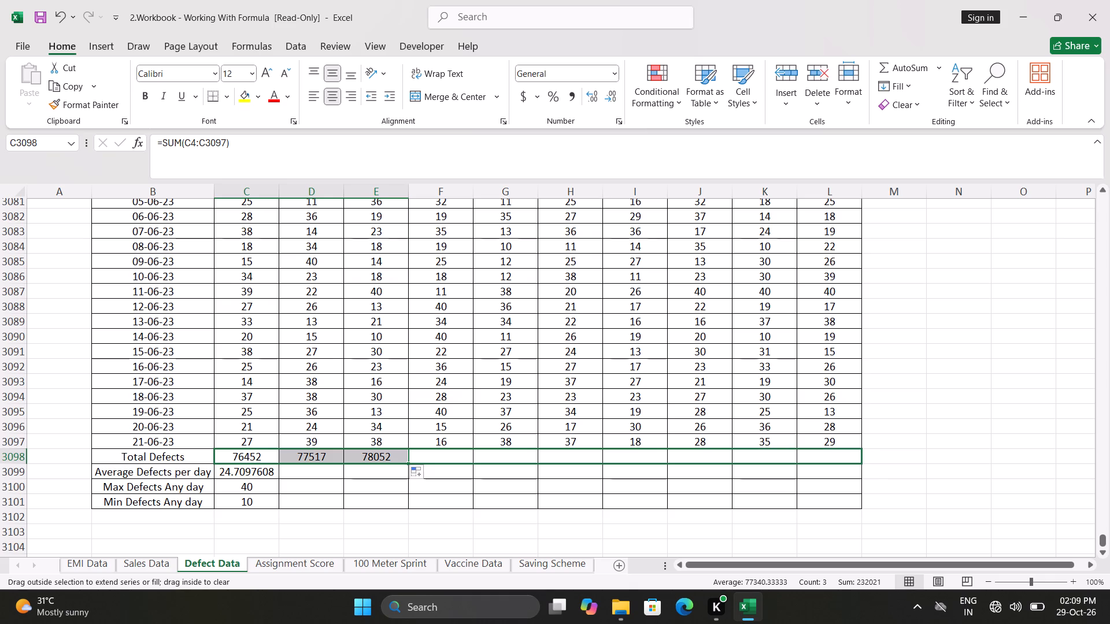
drag(852, 456, 846, 457)
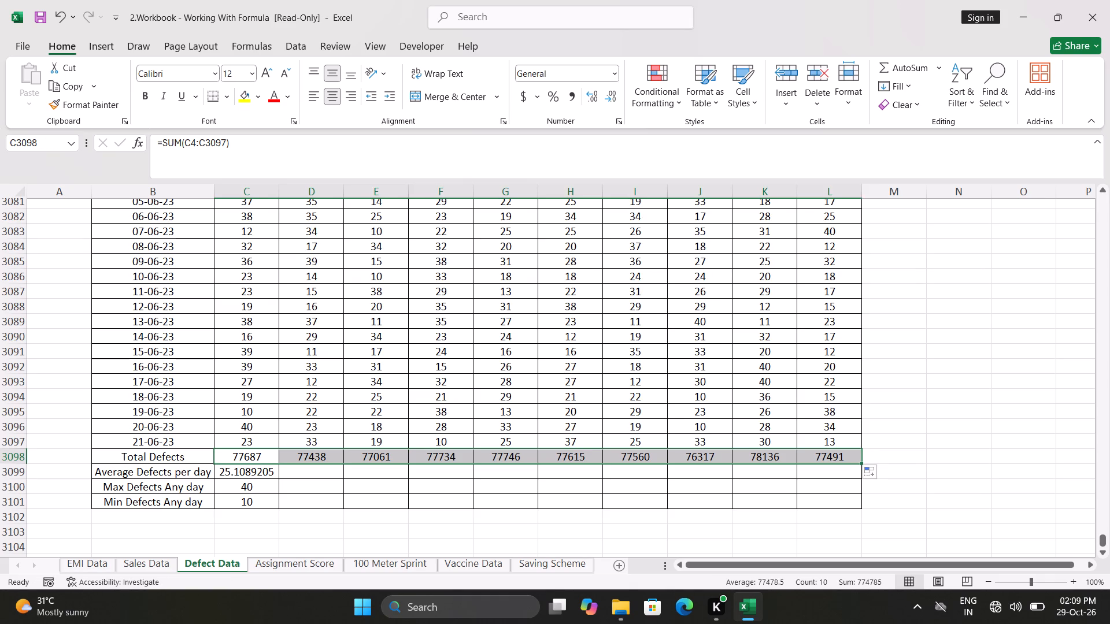
Fill the Average Defects per day formula from C3099 across row 3099 to column L.
click(267, 474)
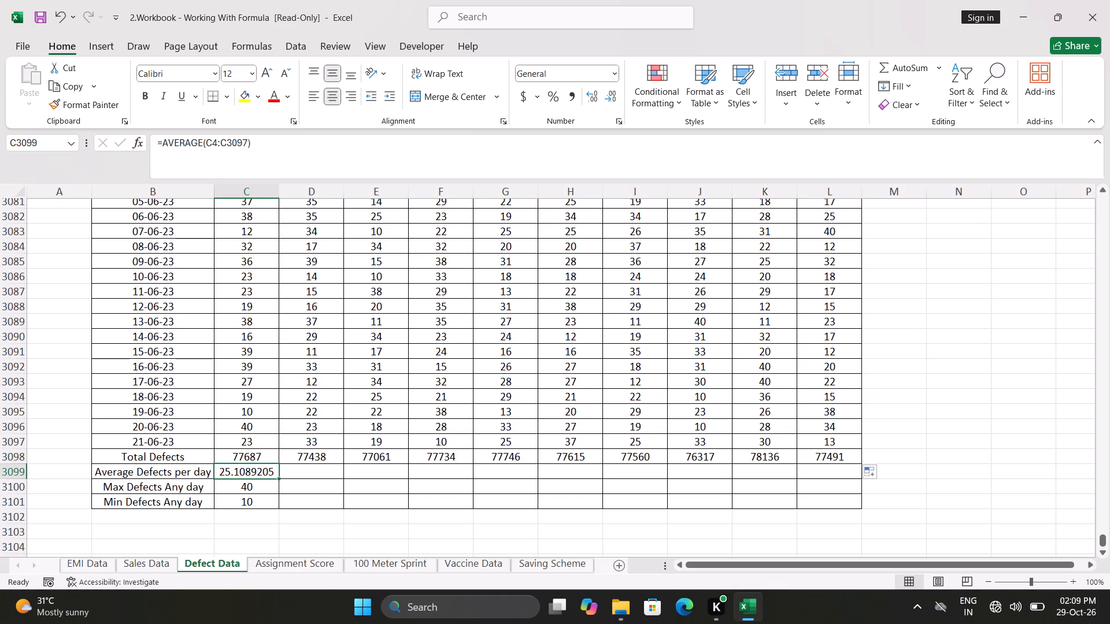
drag(279, 477, 596, 483)
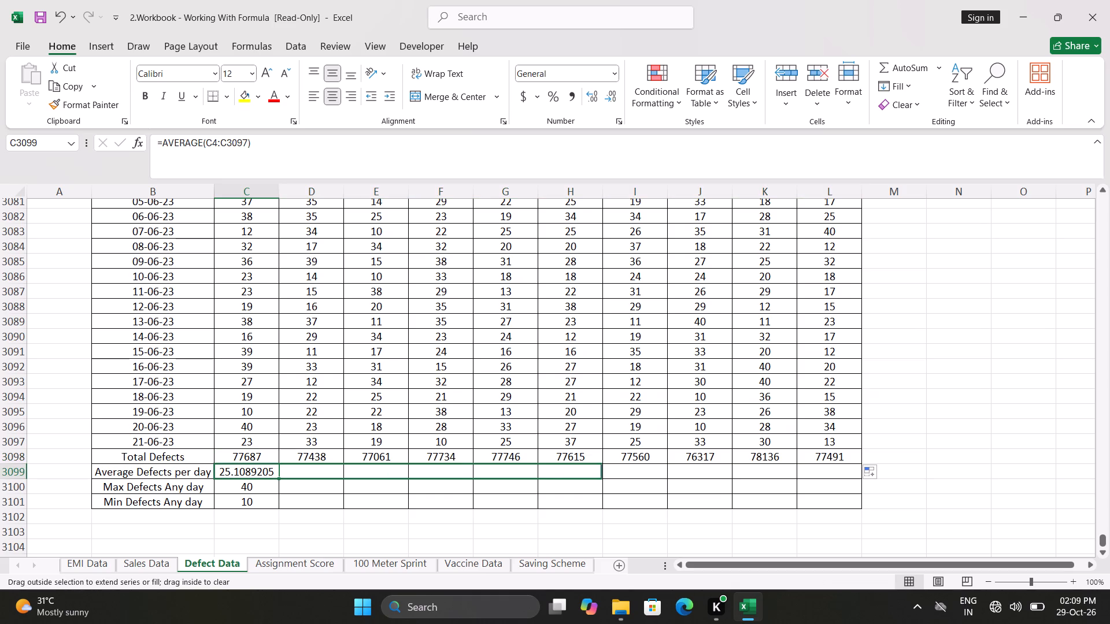
drag(596, 483, 861, 482)
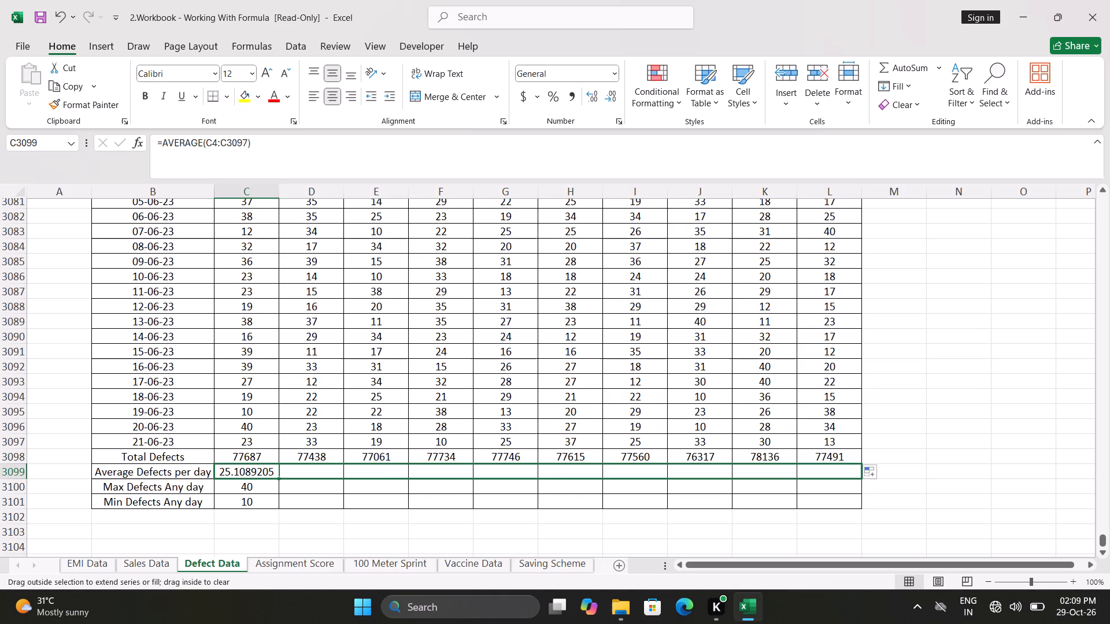
drag(861, 482, 852, 480)
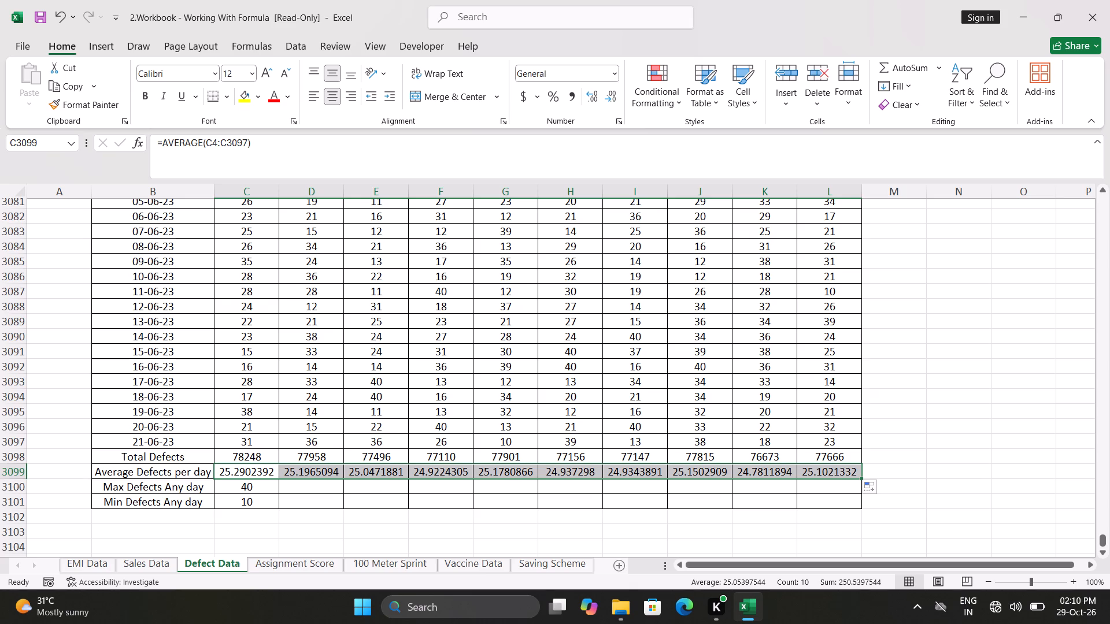
Fill the Max Defects Any day formula from C3100 across to L3100 and check the copied formulas in columns J to L.
click(272, 489)
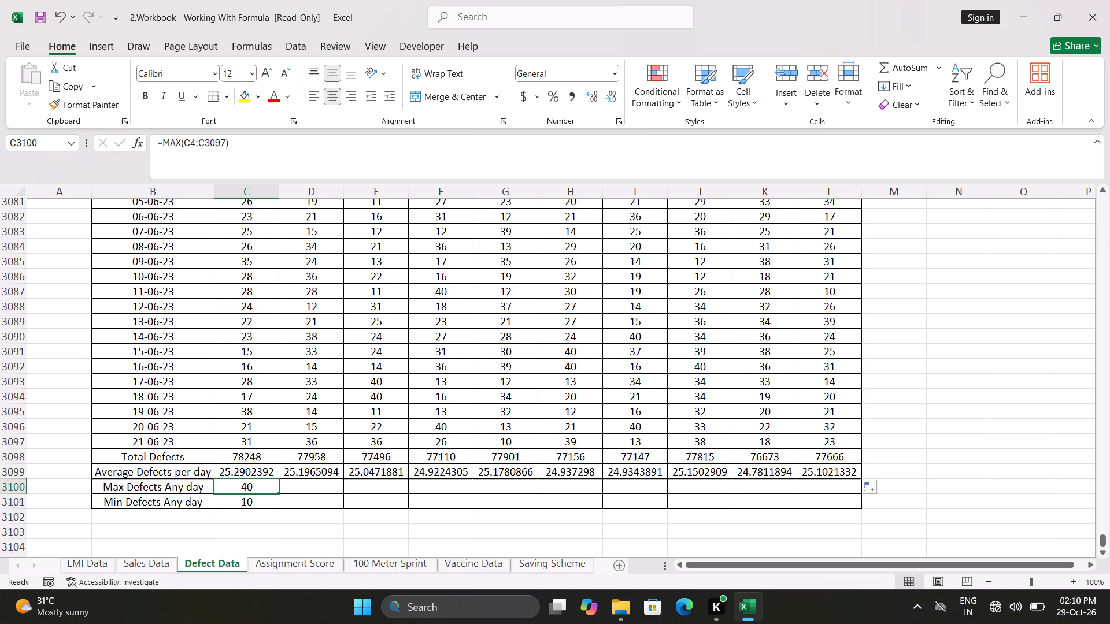
drag(279, 493, 748, 507)
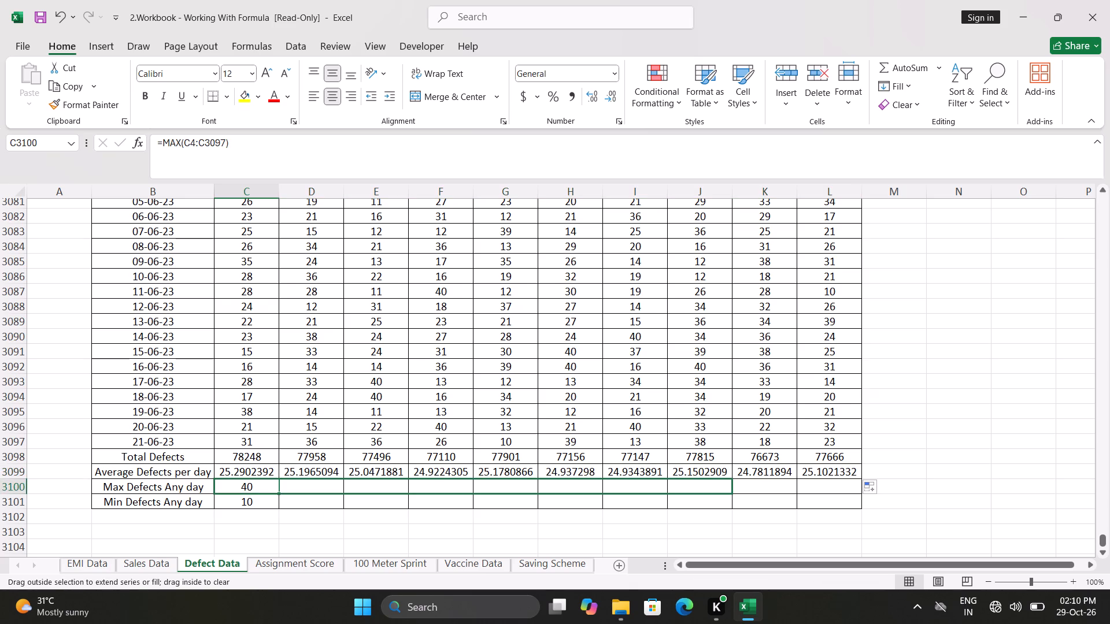
drag(748, 507, 853, 495)
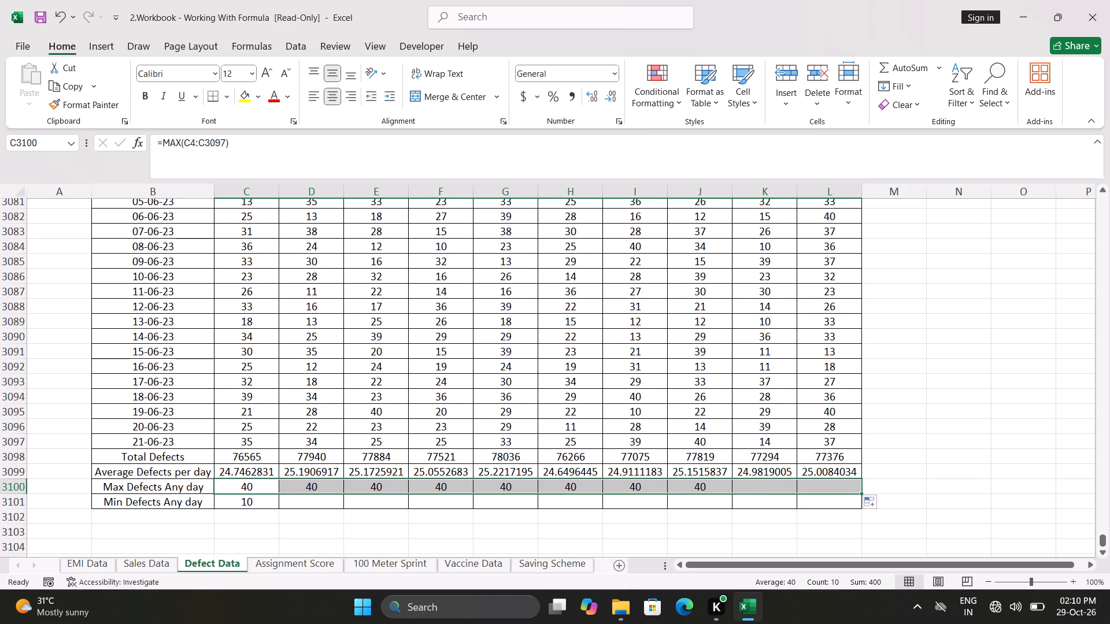
click(824, 488)
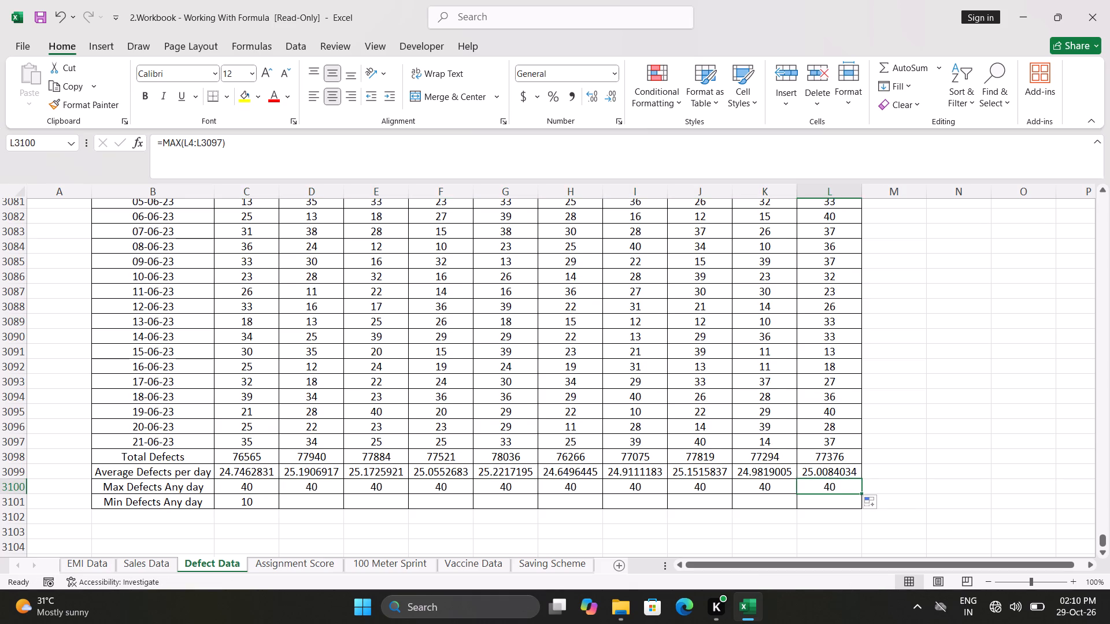
click(772, 489)
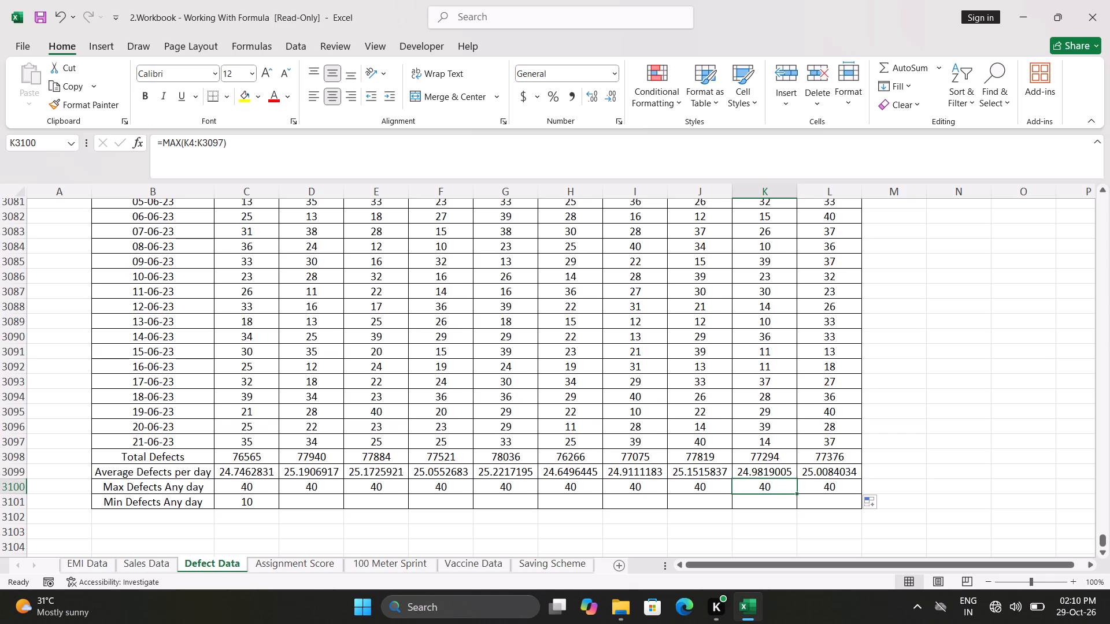
click(693, 488)
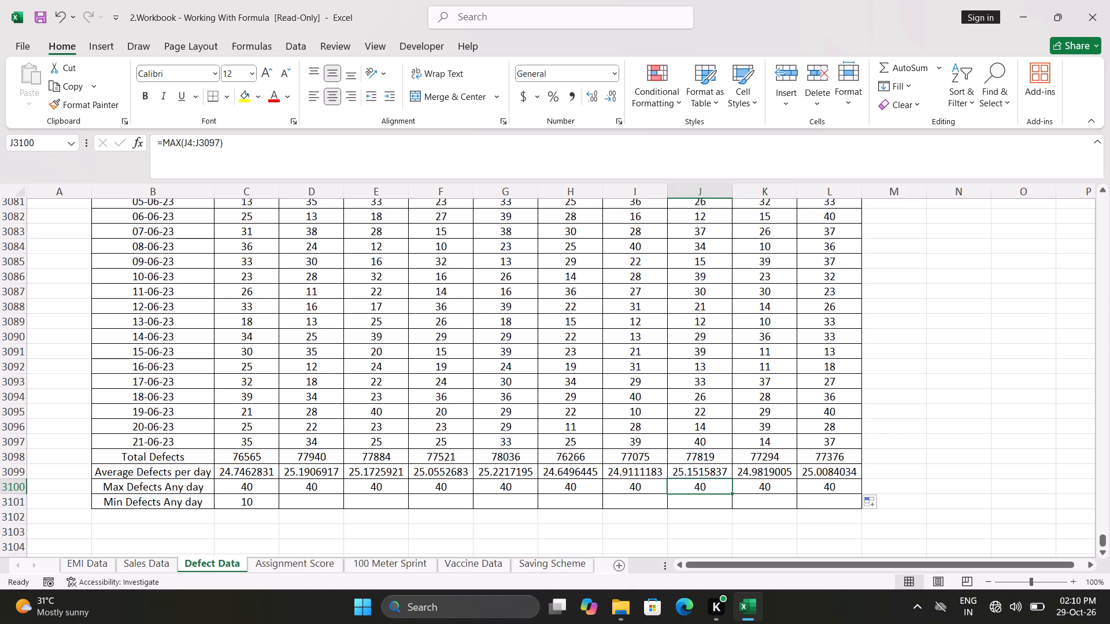
Fill the Min Defects Any day formula from C3101 across to L3101 and check the copied formula in column I.
click(255, 505)
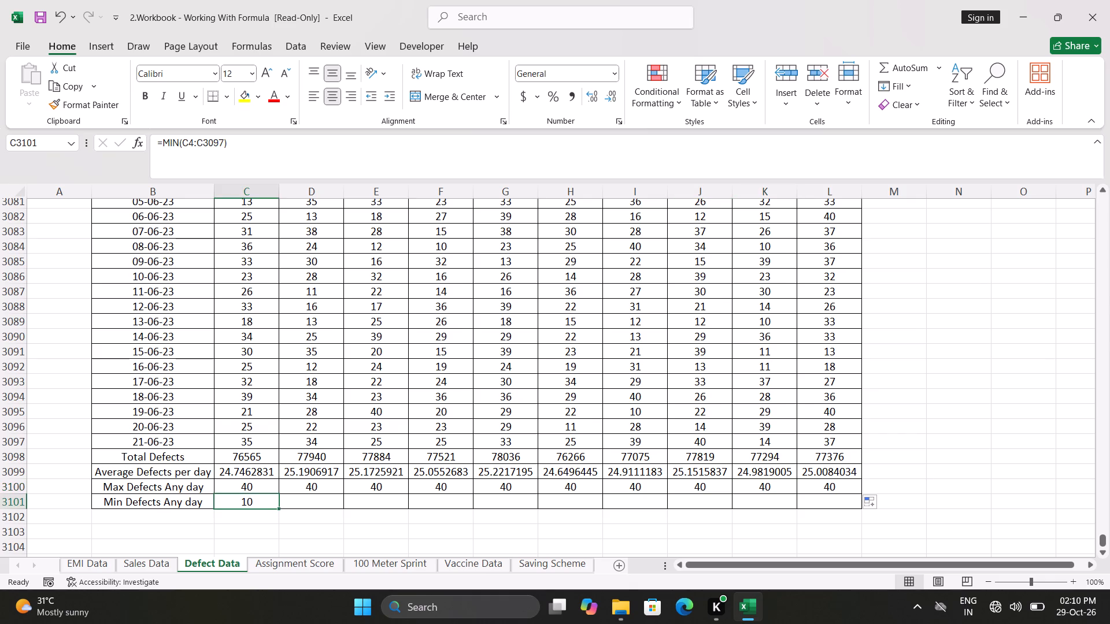
drag(280, 510, 815, 523)
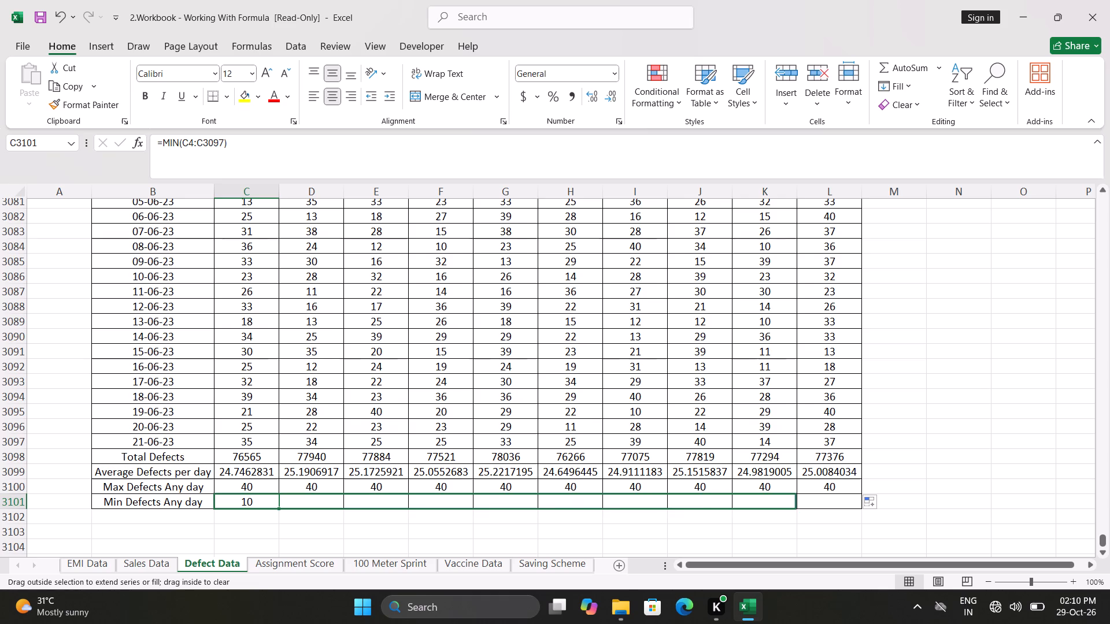
drag(815, 523, 847, 510)
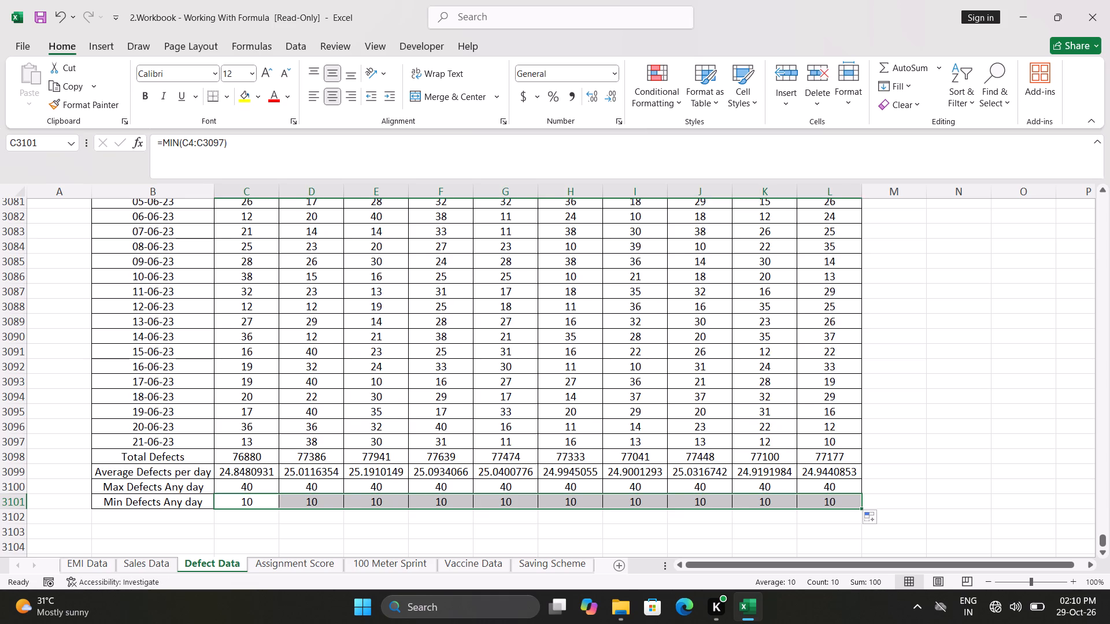
click(649, 505)
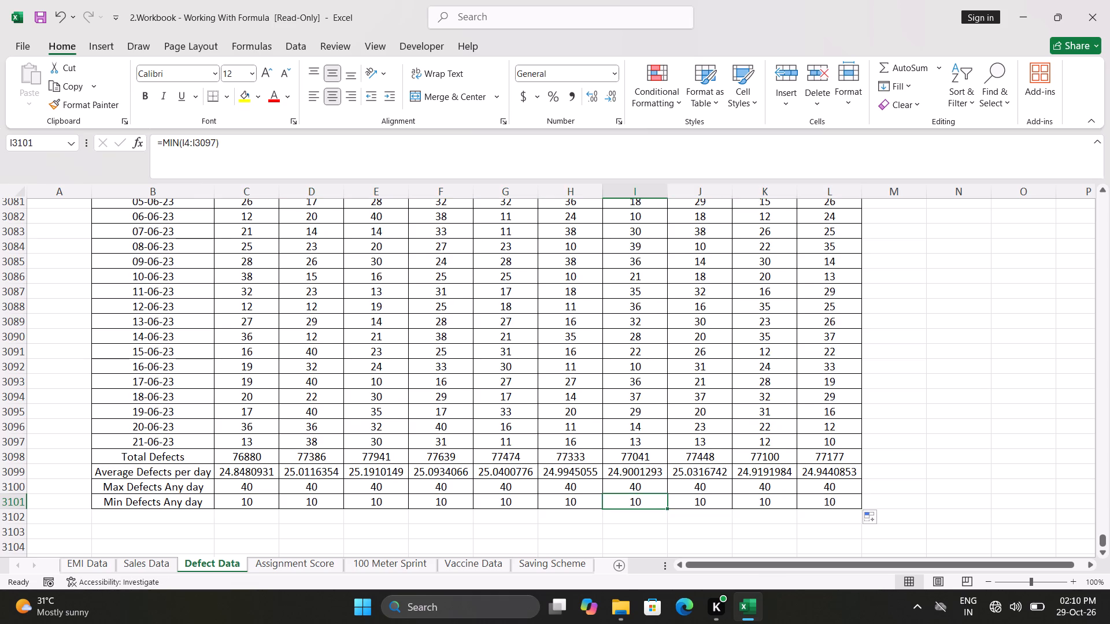
Review the Defect Data table from the machine headers in row 3 down to the summary rows ending at row 3101.
scroll(650, 402, up, 3)
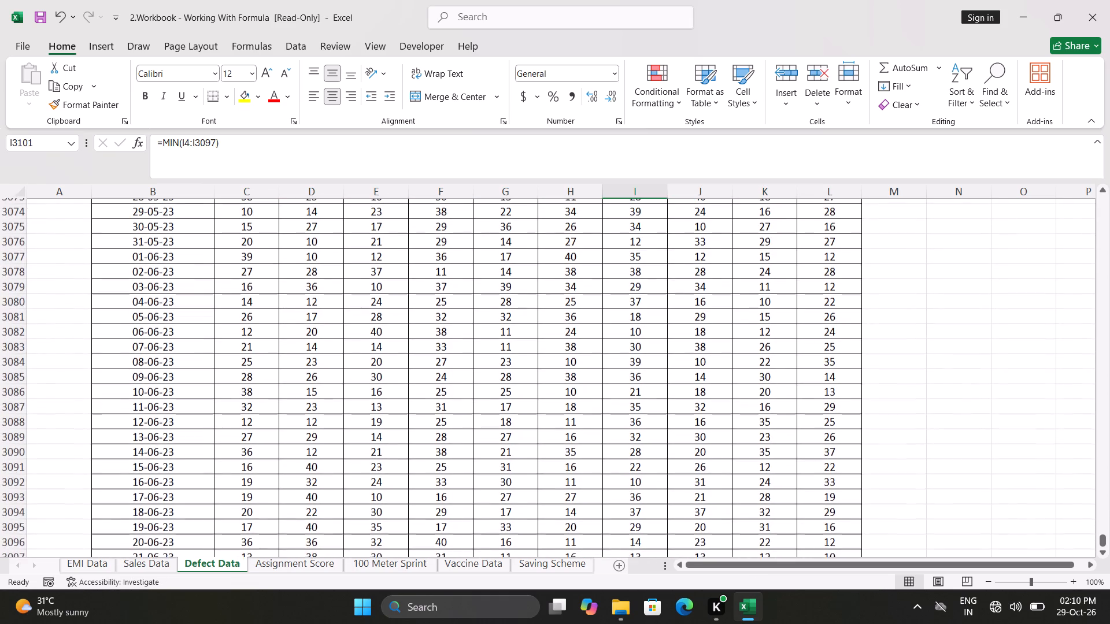
scroll(650, 402, up, 5)
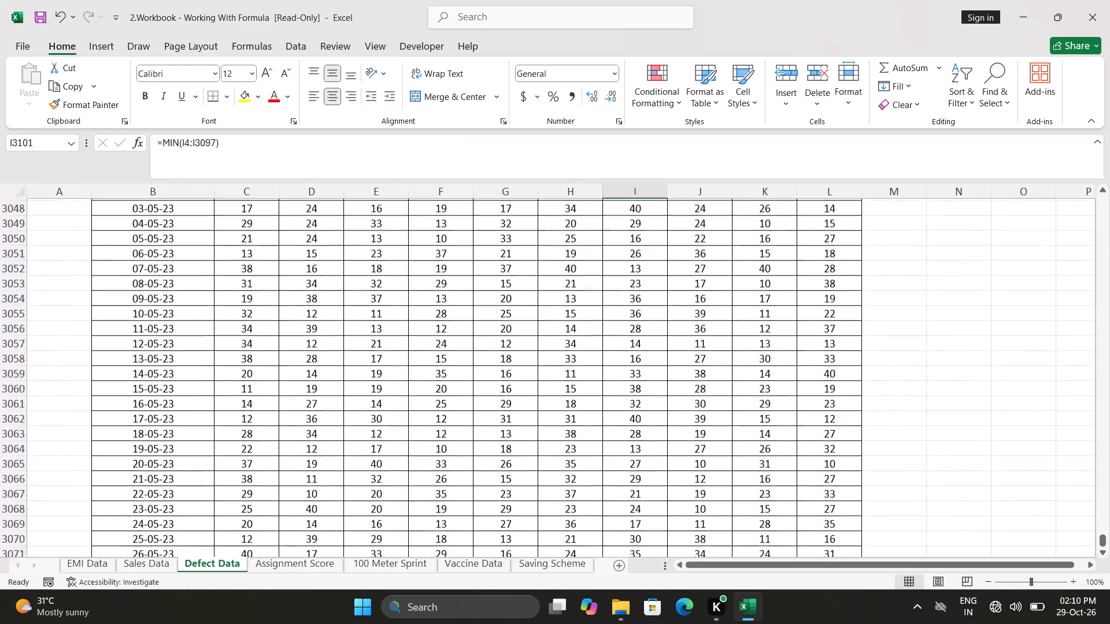
scroll(650, 402, up, 2)
scroll(650, 402, down, 1)
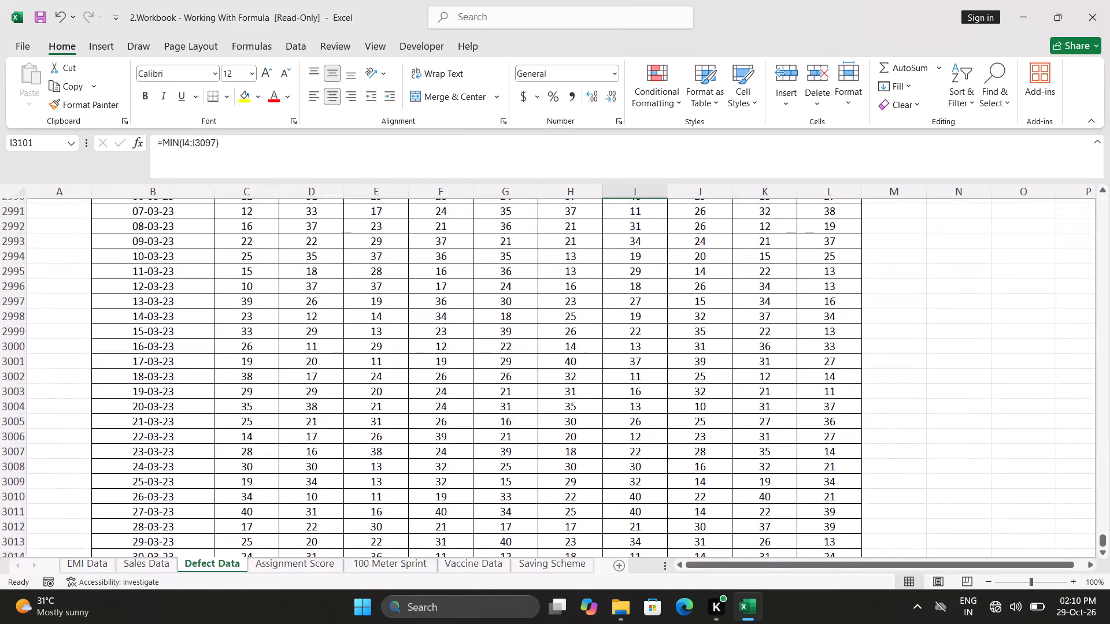
scroll(650, 402, down, 1)
scroll(650, 402, up, 2)
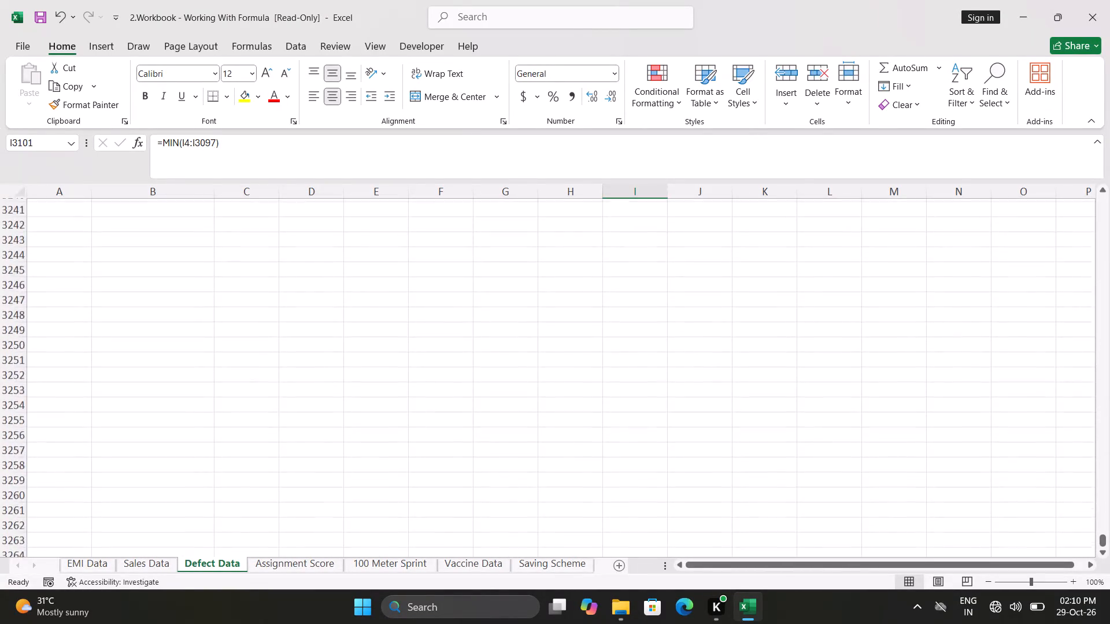
scroll(650, 402, up, 1)
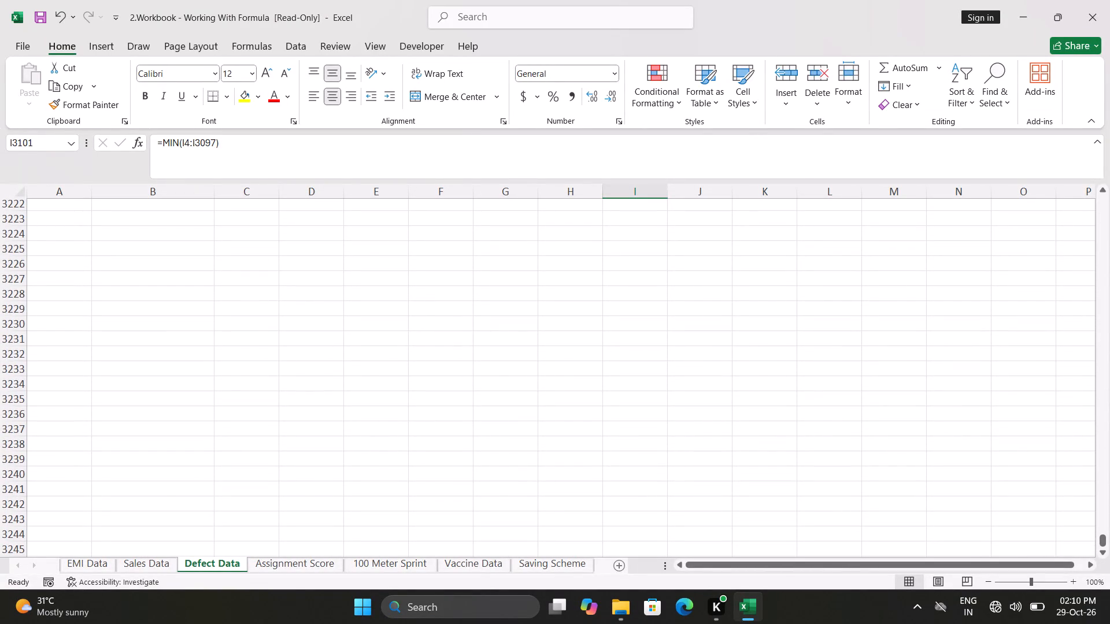
key(ctrl+Up)
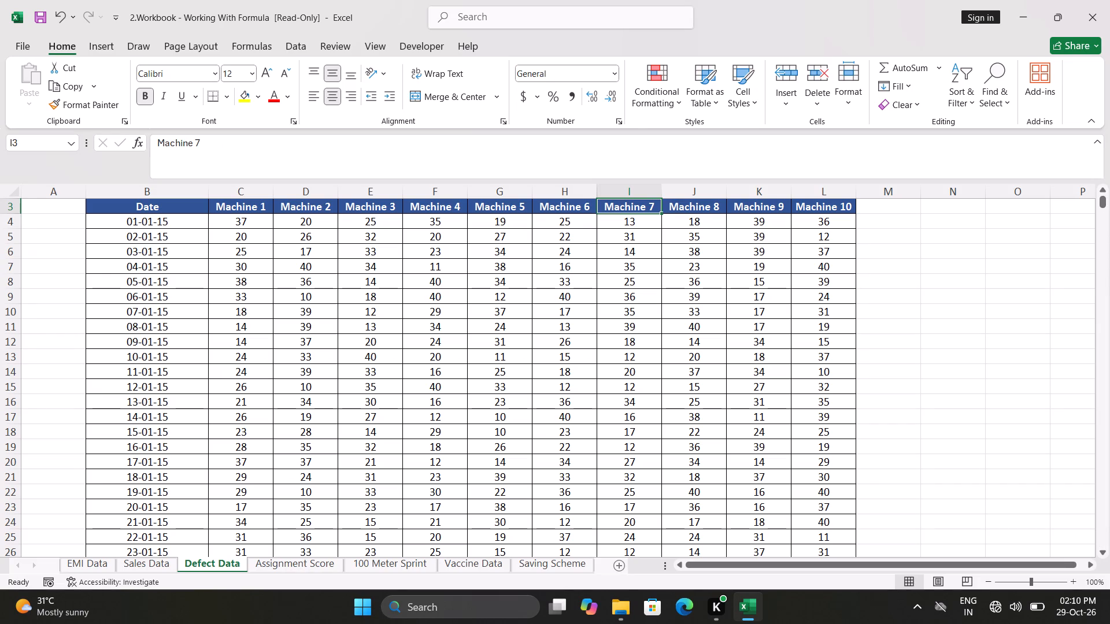
click(564, 411)
key(ctrl+Down)
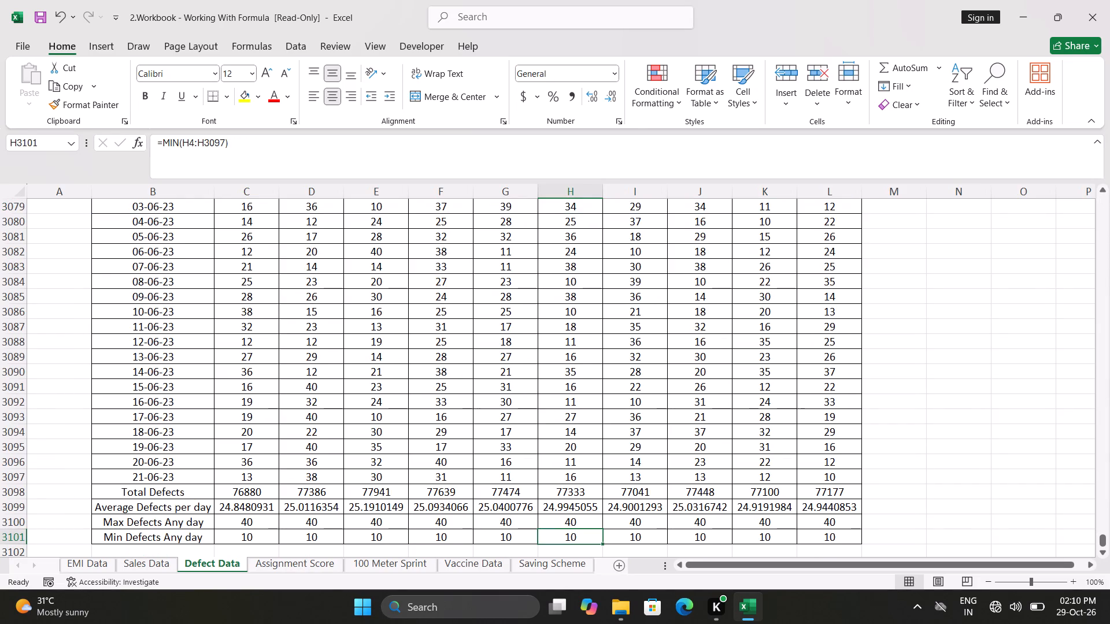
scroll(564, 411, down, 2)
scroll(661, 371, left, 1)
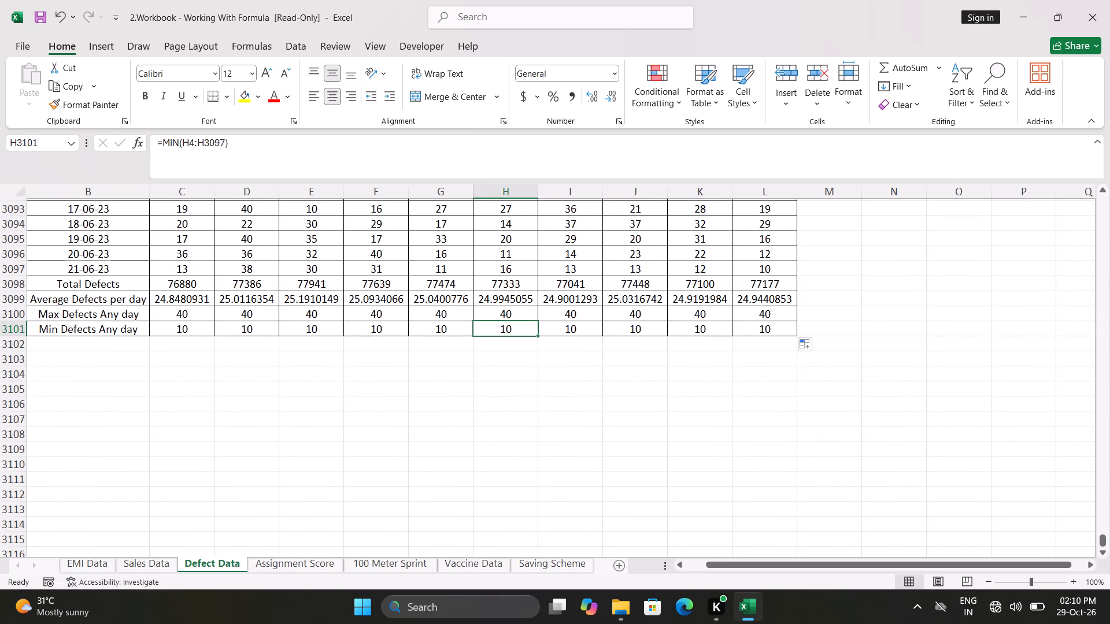
On the Assignment Score sheet, autofit the width of all columns to their contents.
click(289, 566)
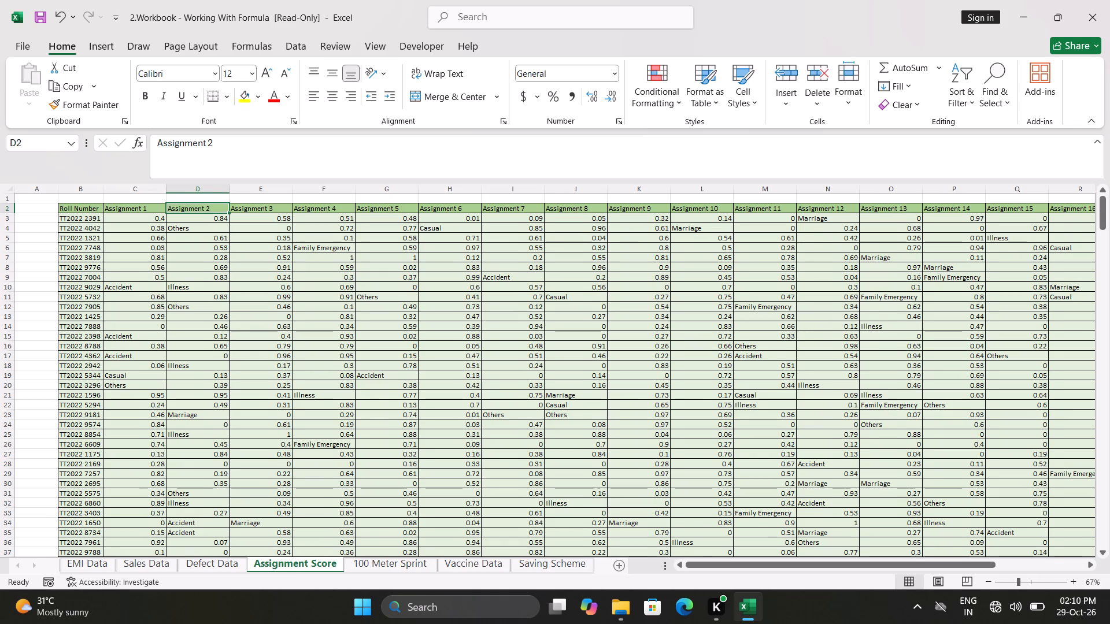
scroll(563, 460, left, 1)
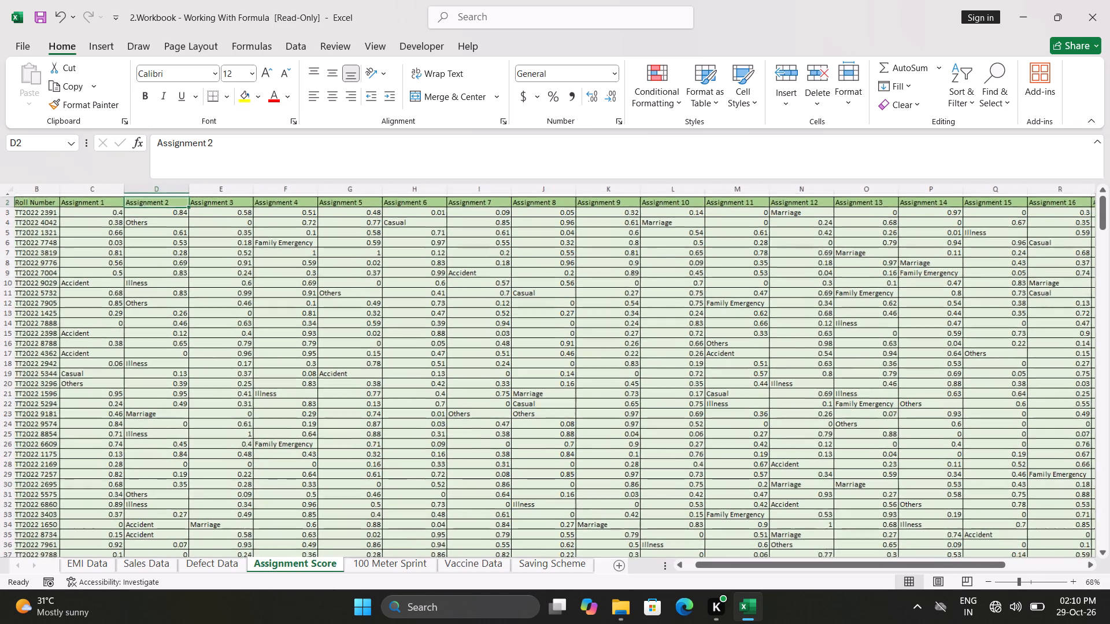
scroll(563, 460, left, 2)
scroll(563, 460, right, 1)
scroll(563, 460, up, 2)
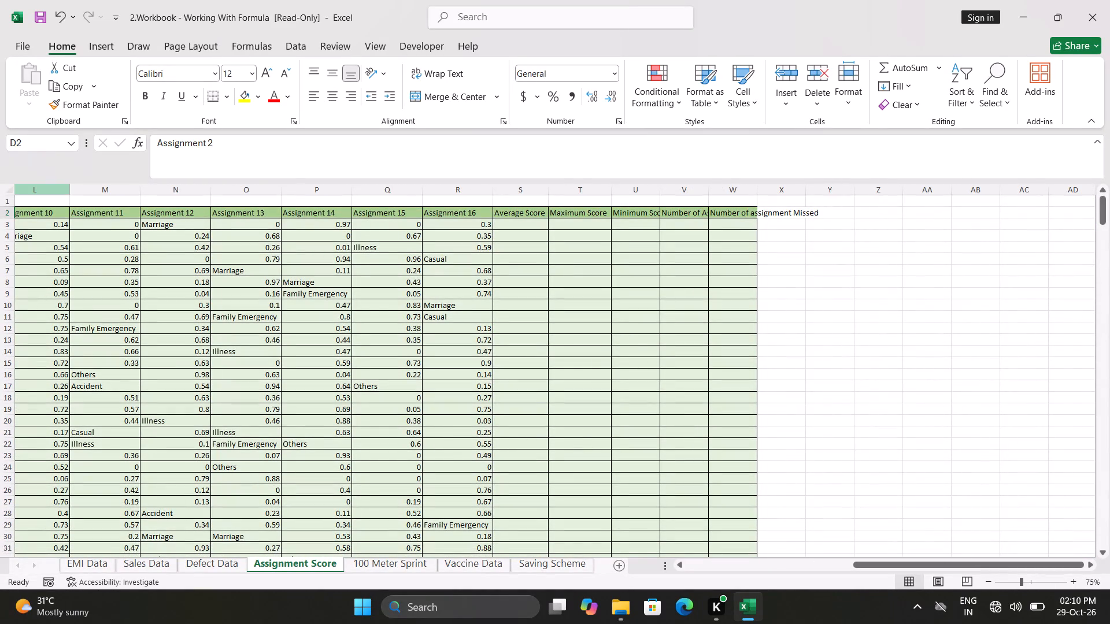
click(6, 191)
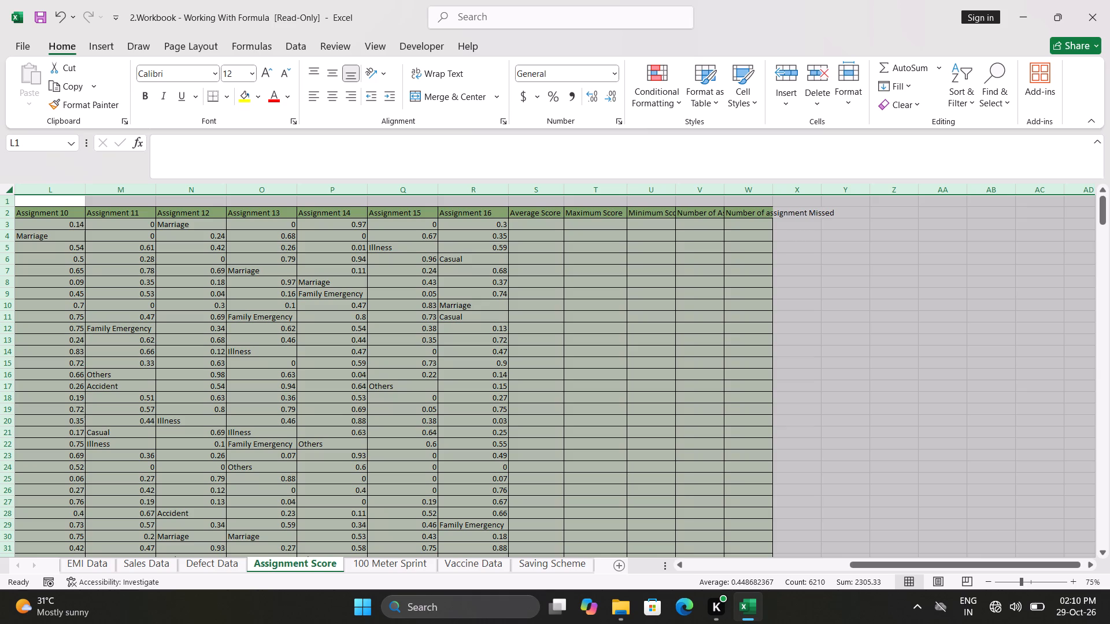
double_click(86, 192)
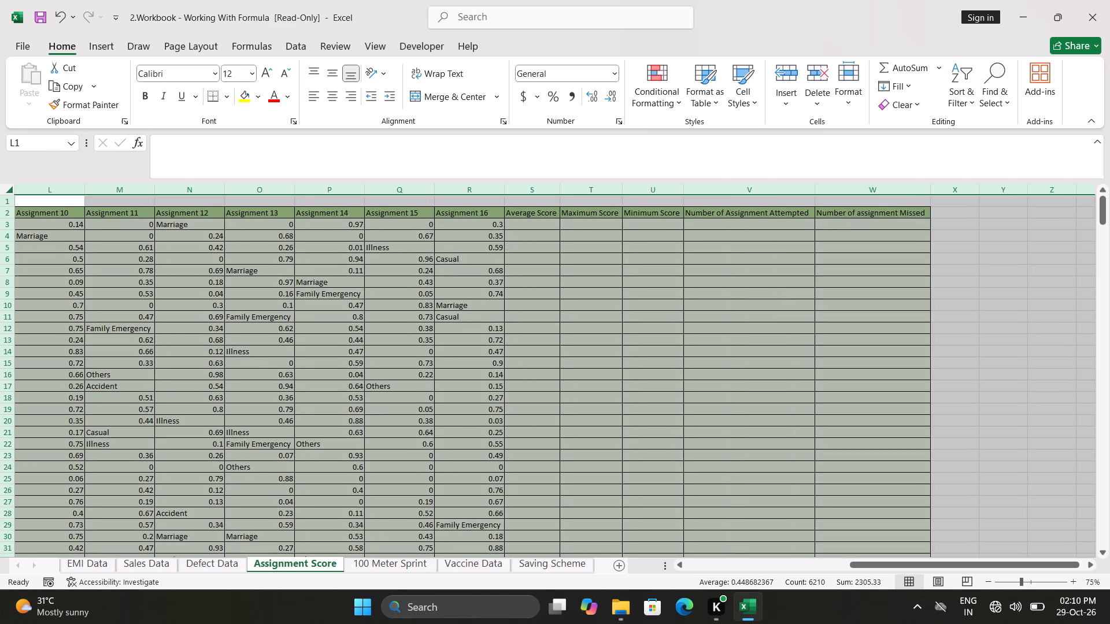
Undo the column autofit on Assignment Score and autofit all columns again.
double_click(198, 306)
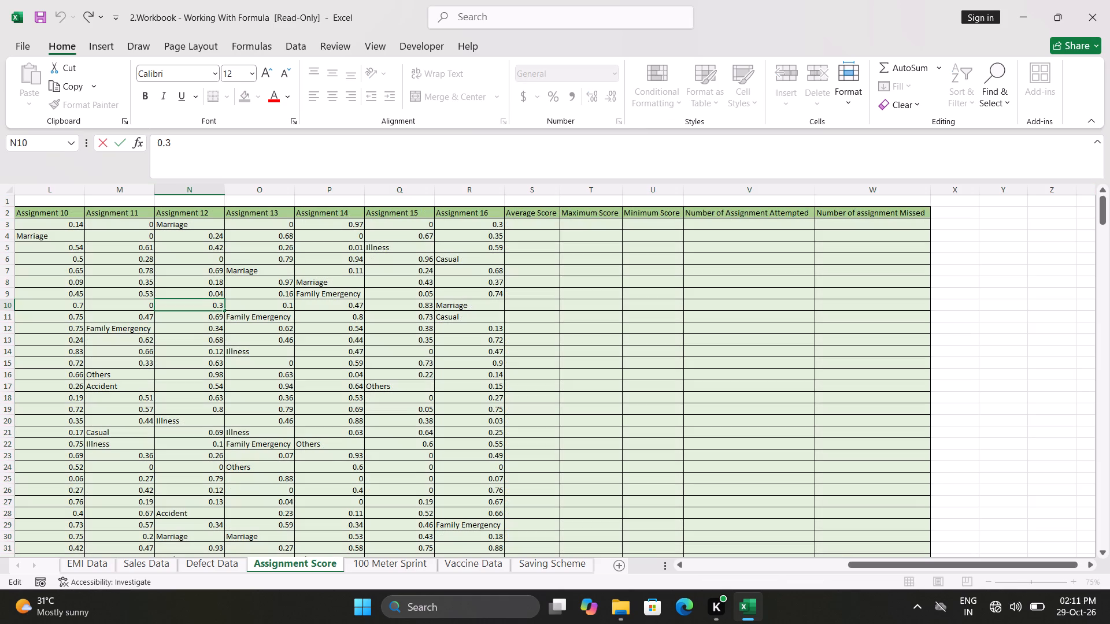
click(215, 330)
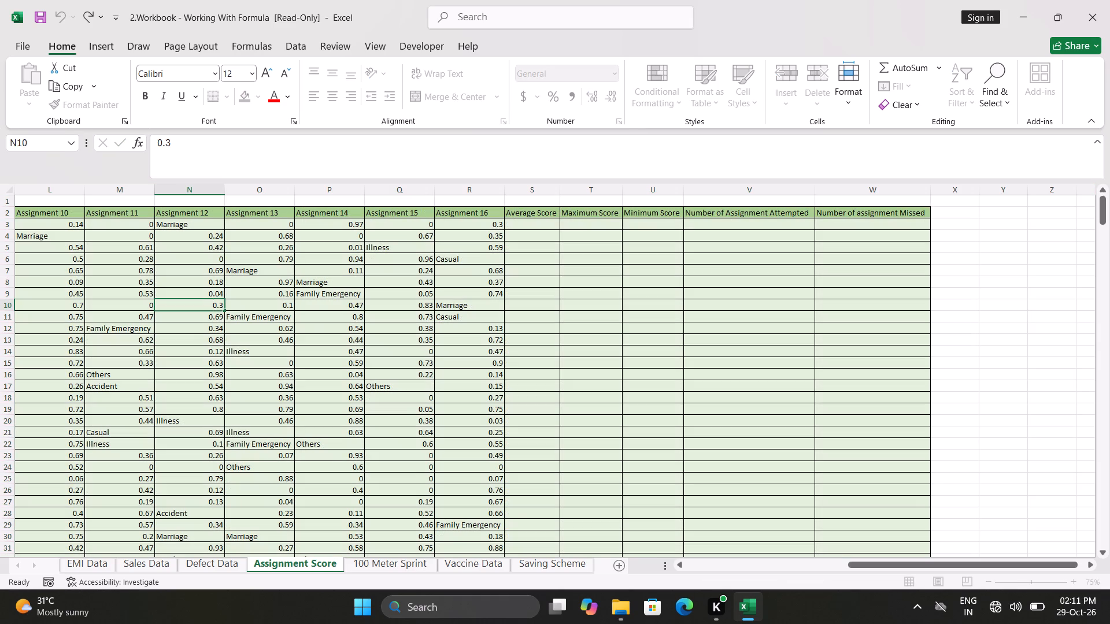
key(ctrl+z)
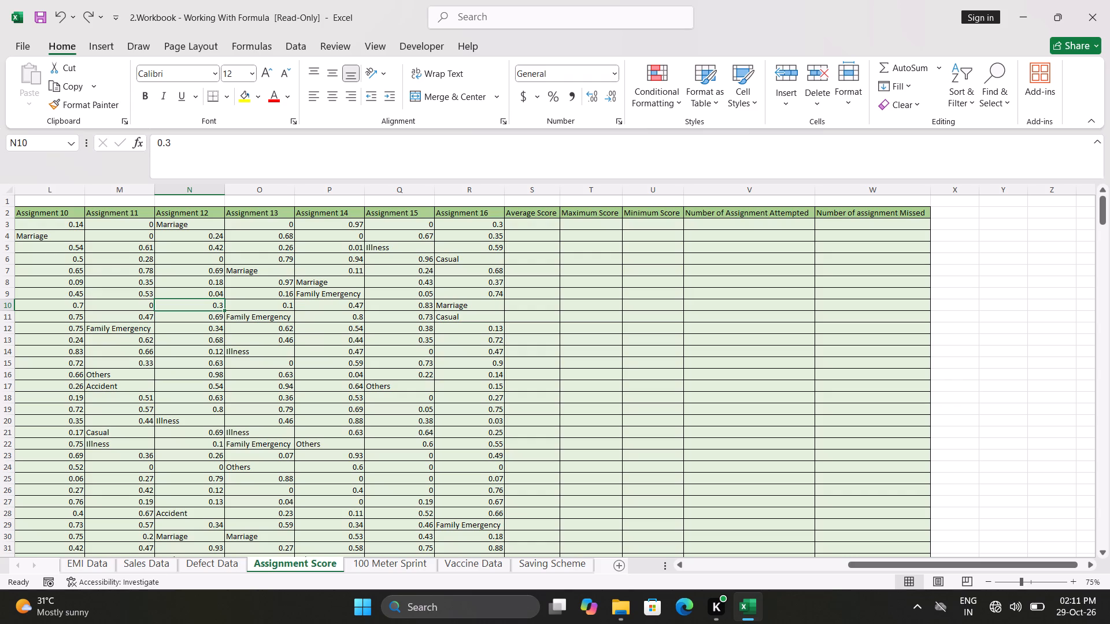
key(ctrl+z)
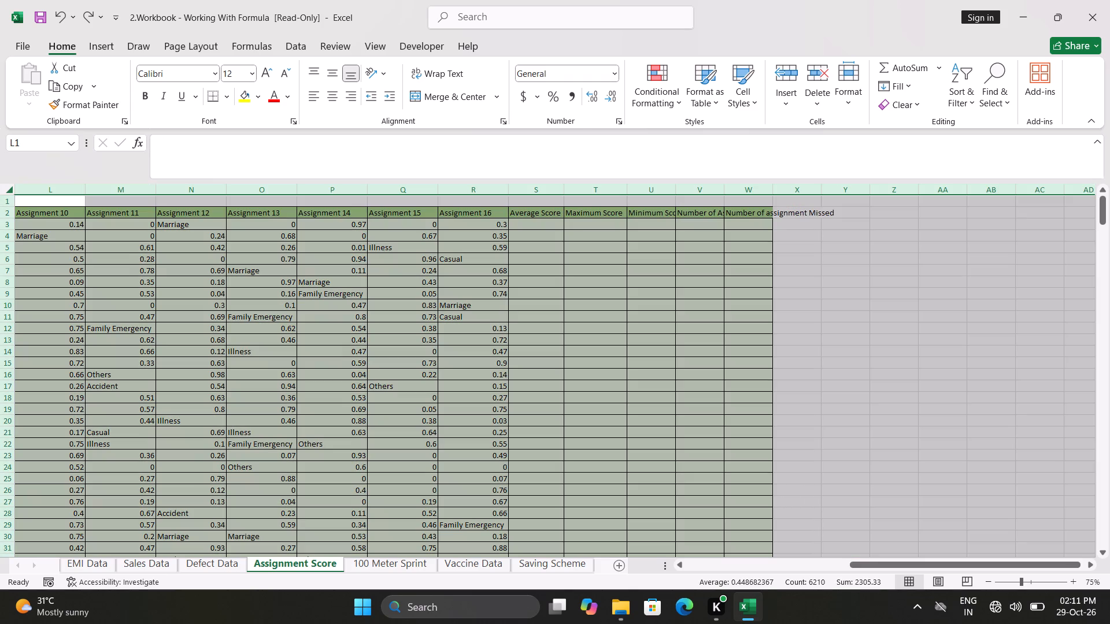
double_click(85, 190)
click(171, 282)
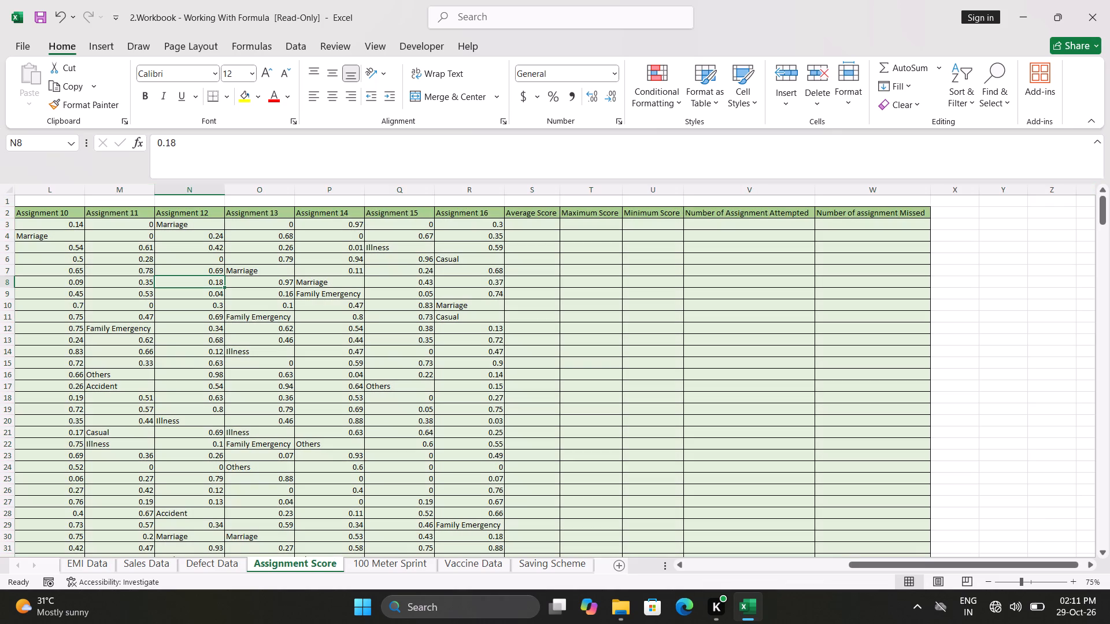
Centre the contents of the whole Assignment Score table both vertically and horizontally.
key(ctrl+a)
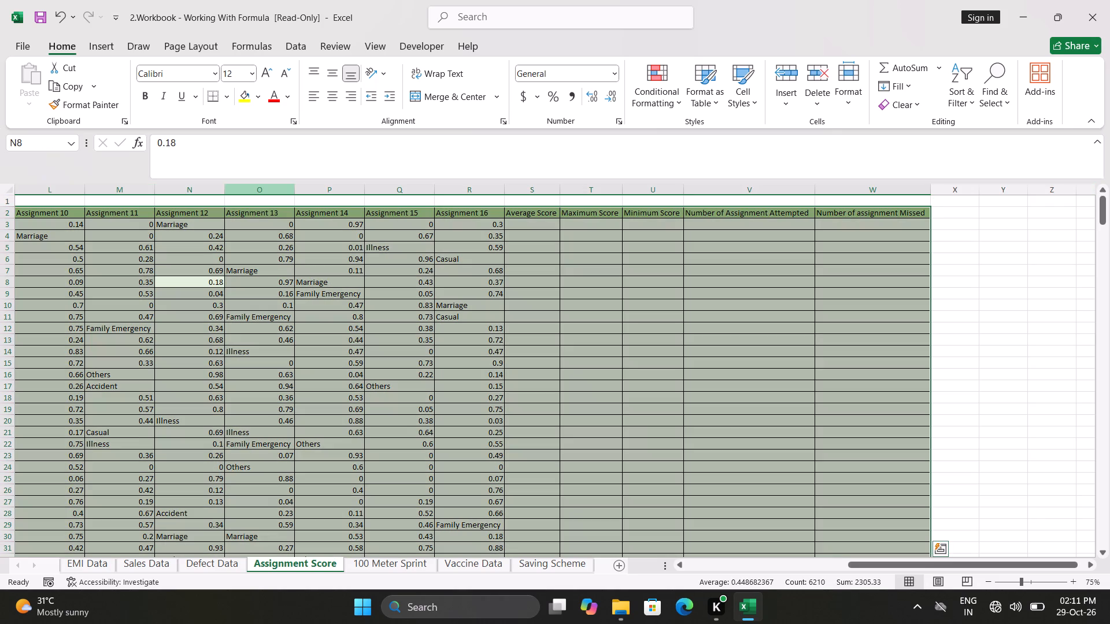
click(326, 74)
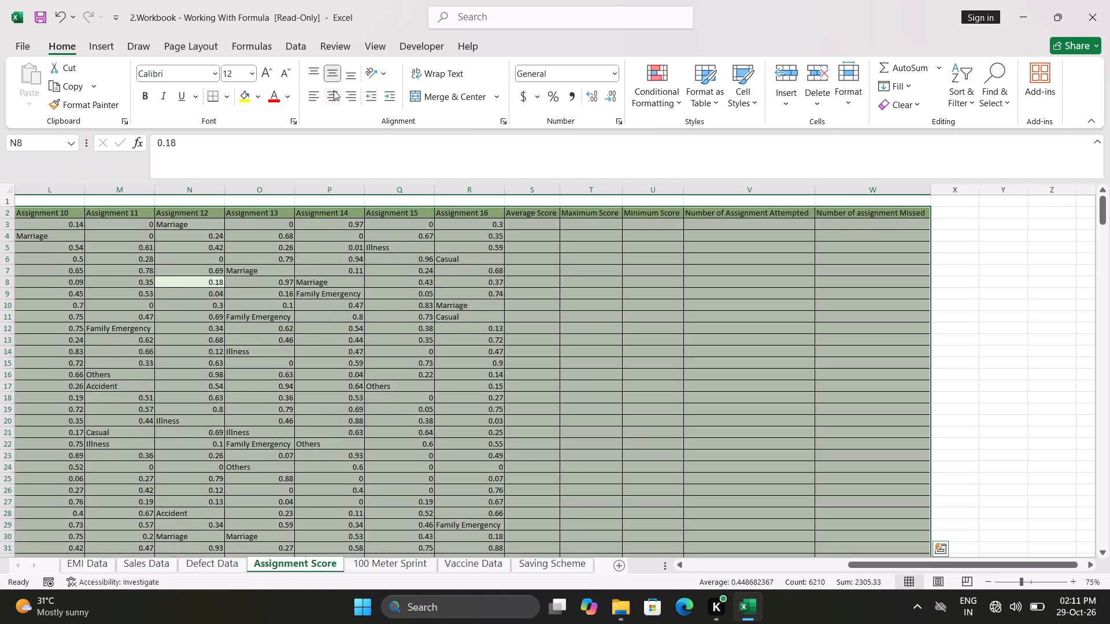
click(332, 92)
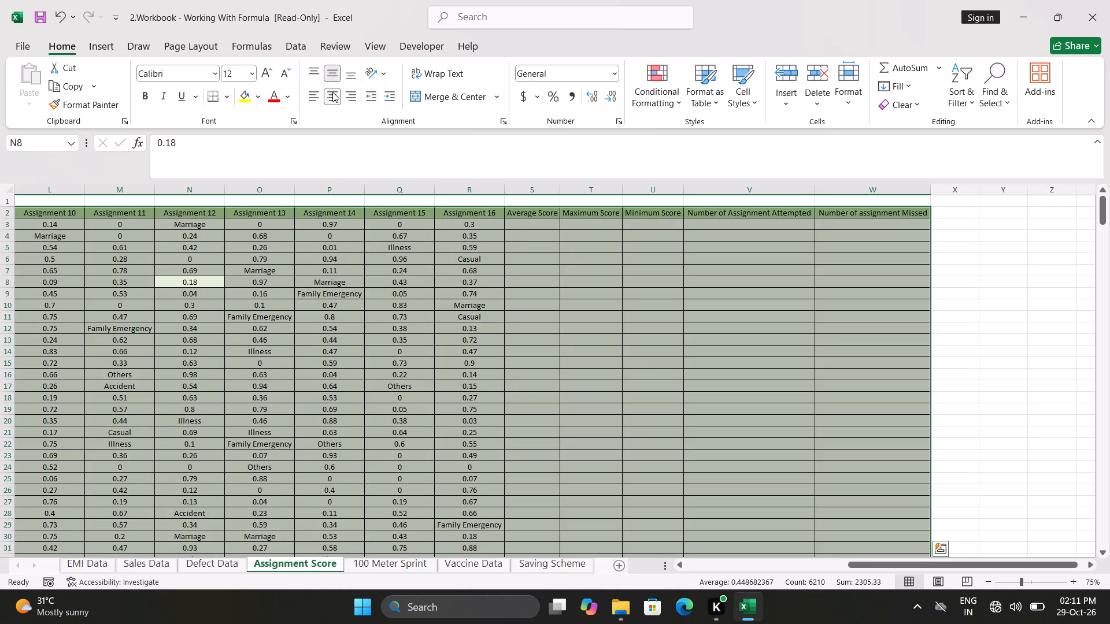
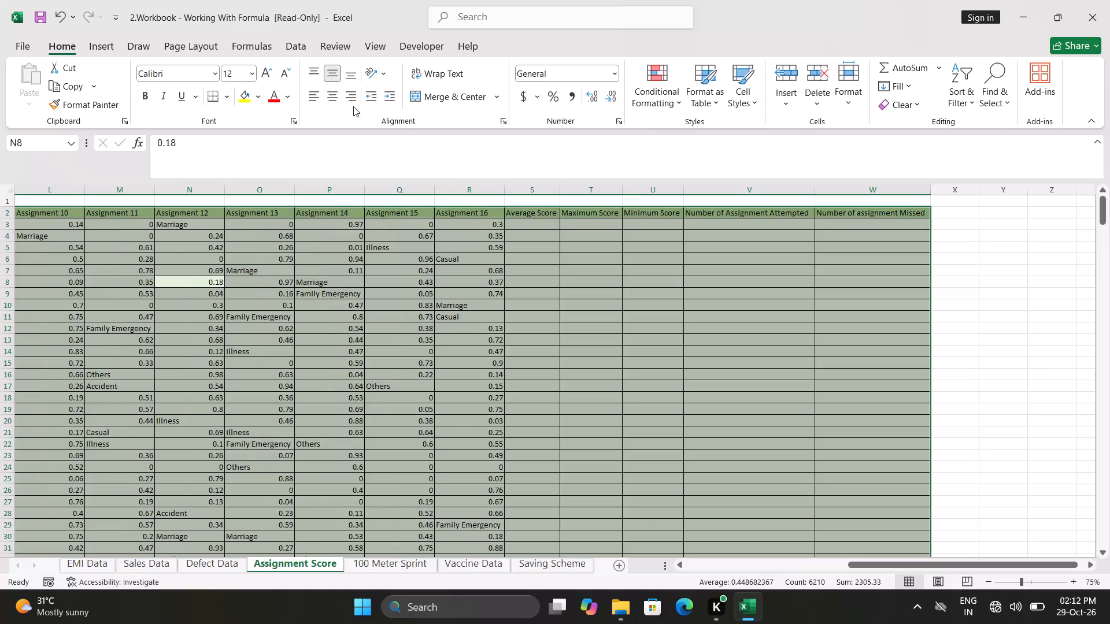
Centre the contents of the entire Assignment Score table horizontally.
click(448, 330)
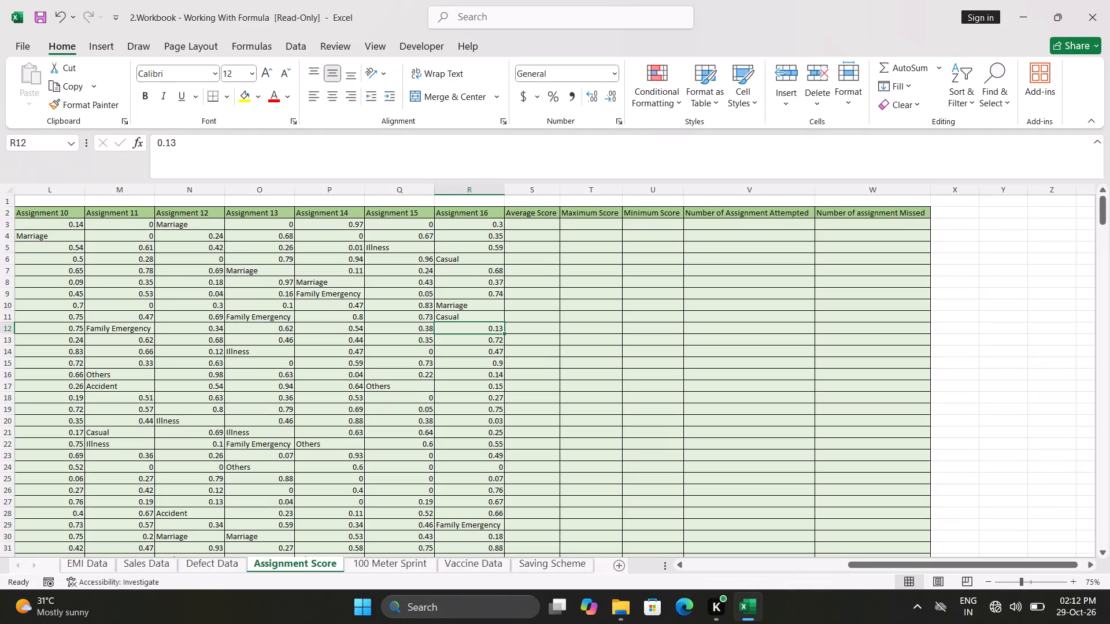
click(319, 328)
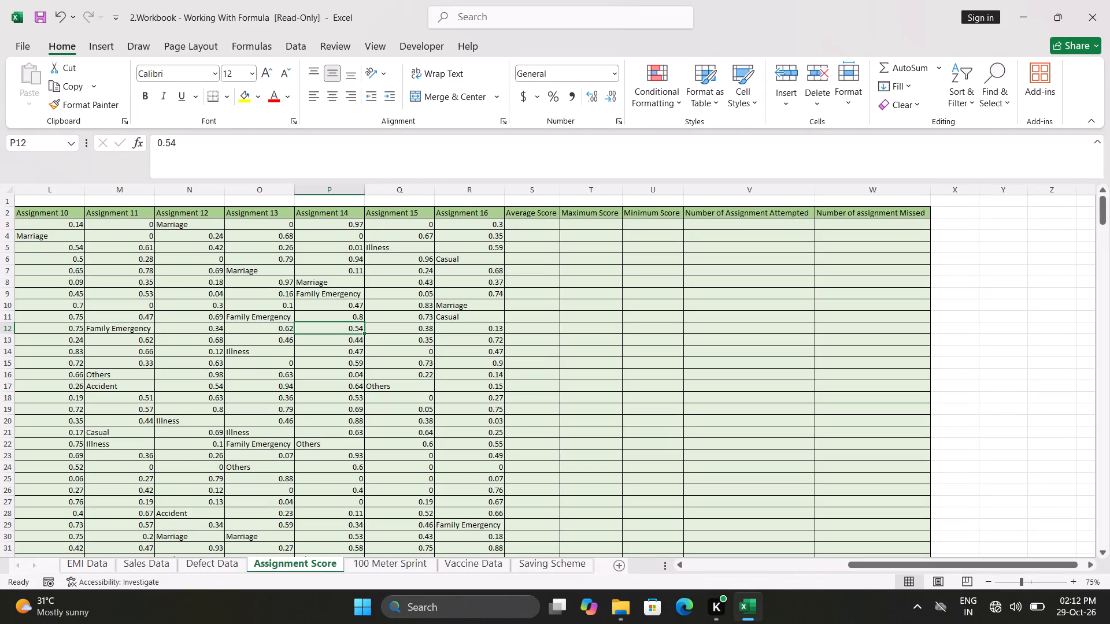
key(ctrl+a)
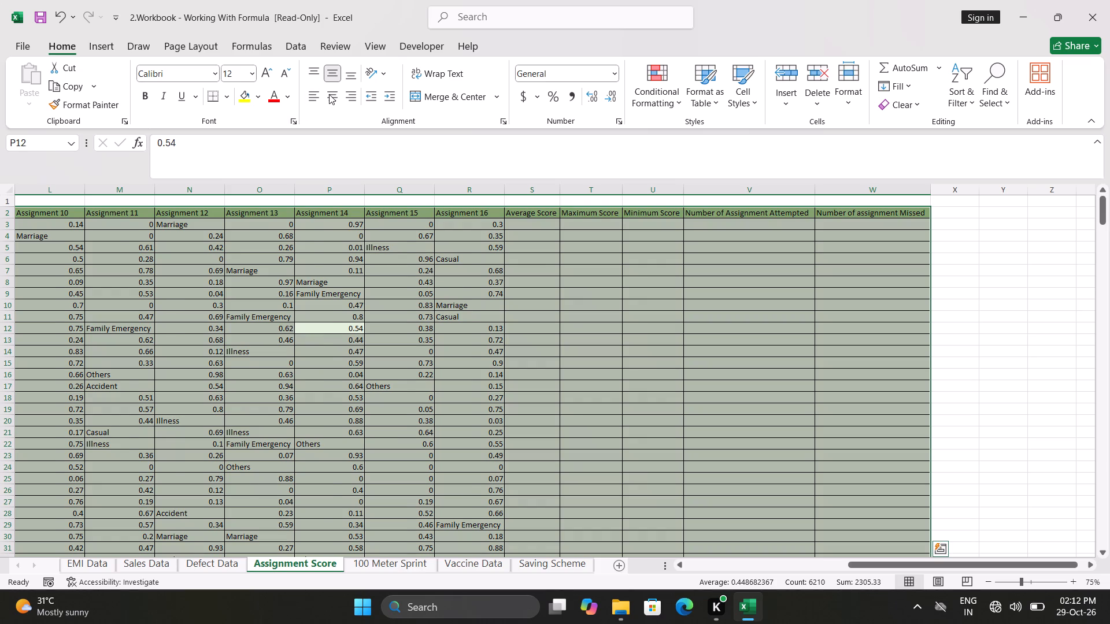
click(329, 94)
click(383, 377)
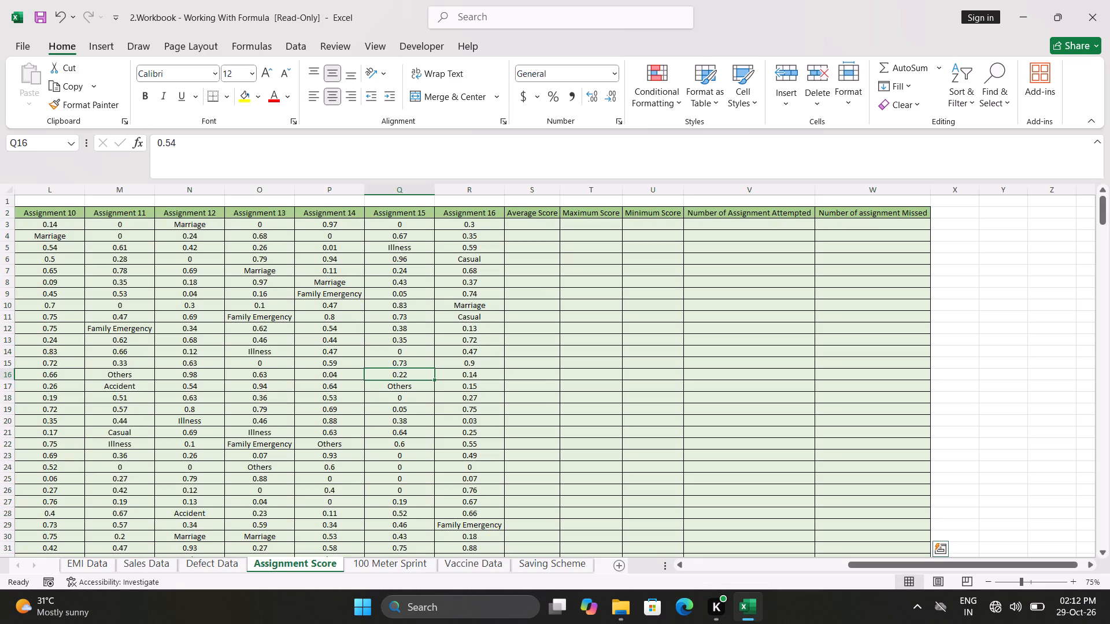
Select the first empty cell of the Average Score column, S3, on the Assignment Score sheet.
click(521, 350)
scroll(521, 350, up, 1)
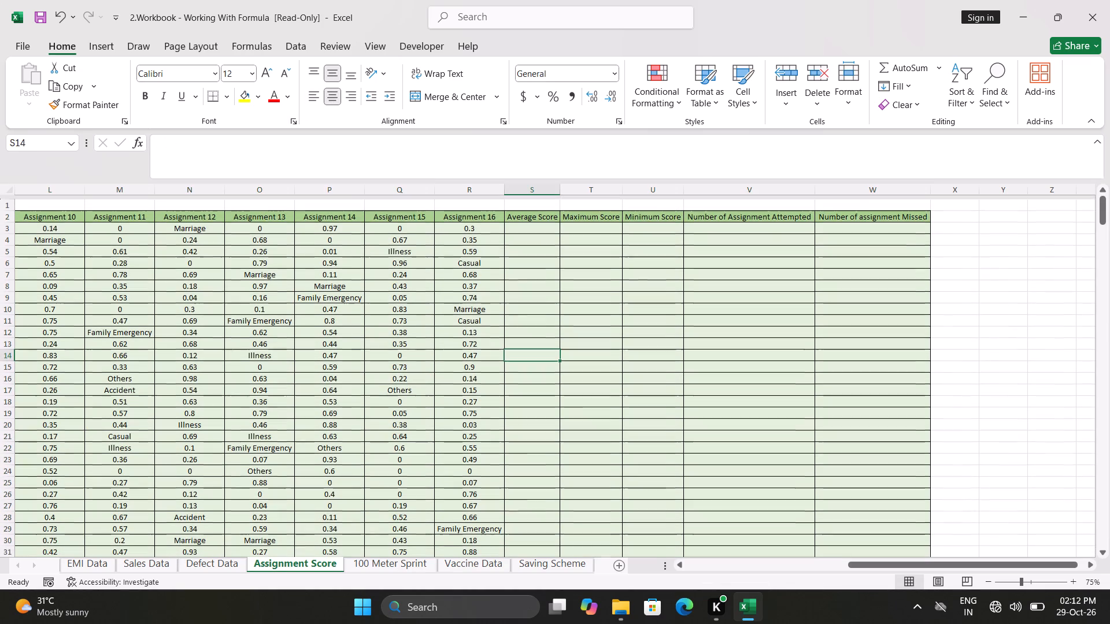
click(536, 225)
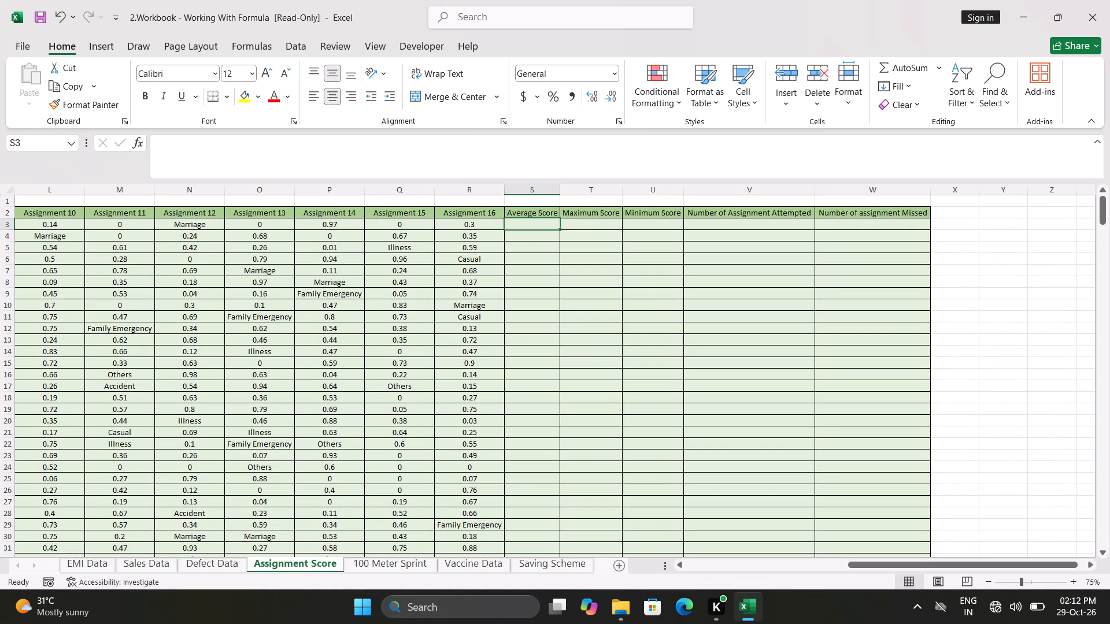
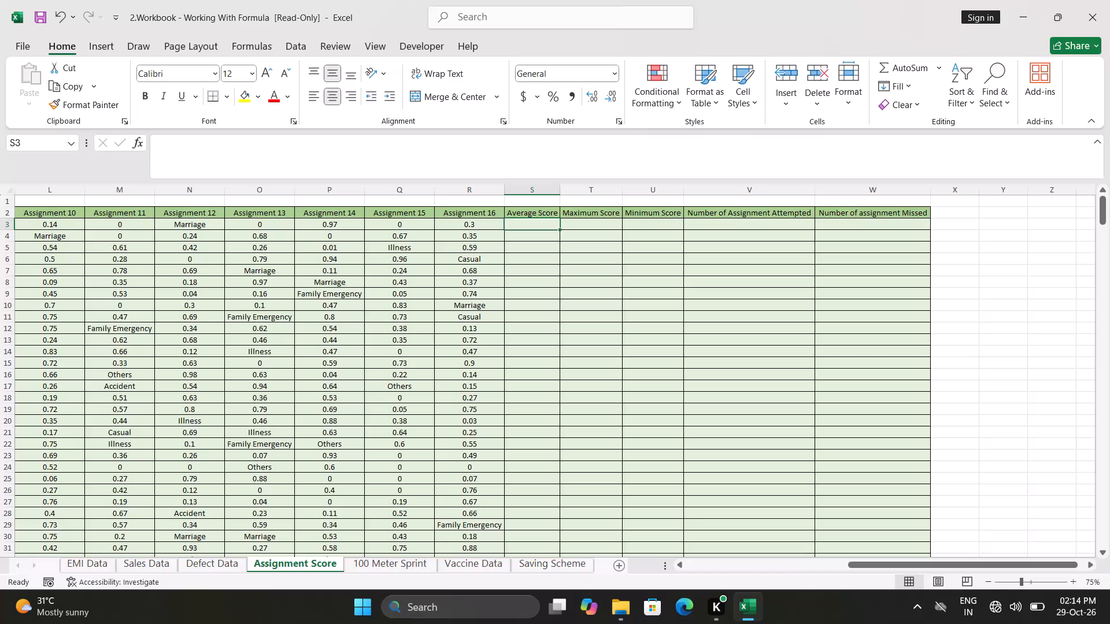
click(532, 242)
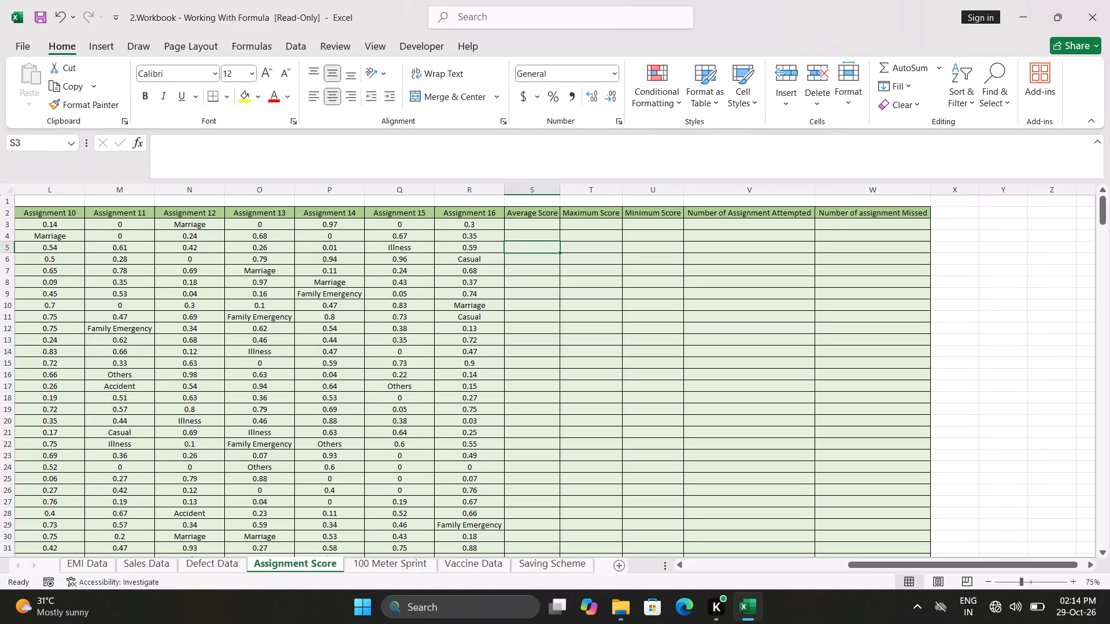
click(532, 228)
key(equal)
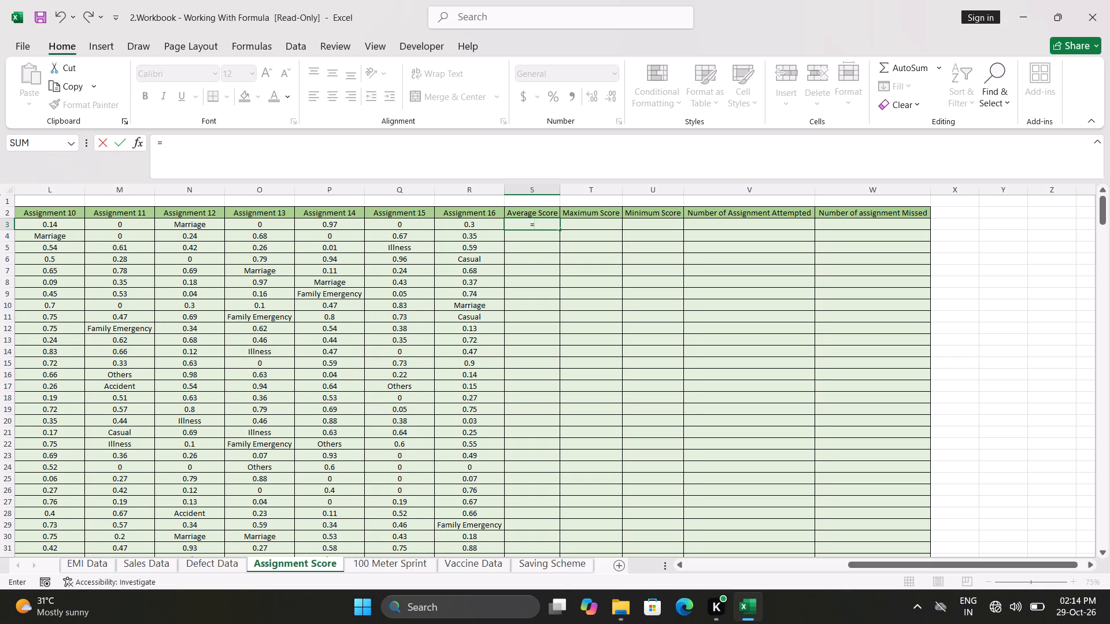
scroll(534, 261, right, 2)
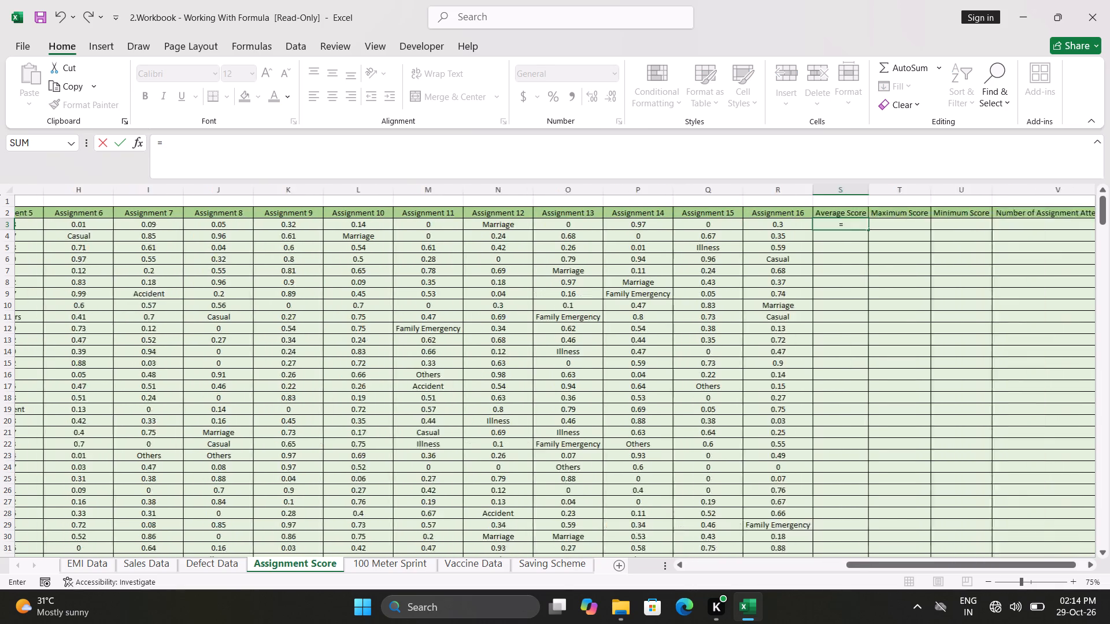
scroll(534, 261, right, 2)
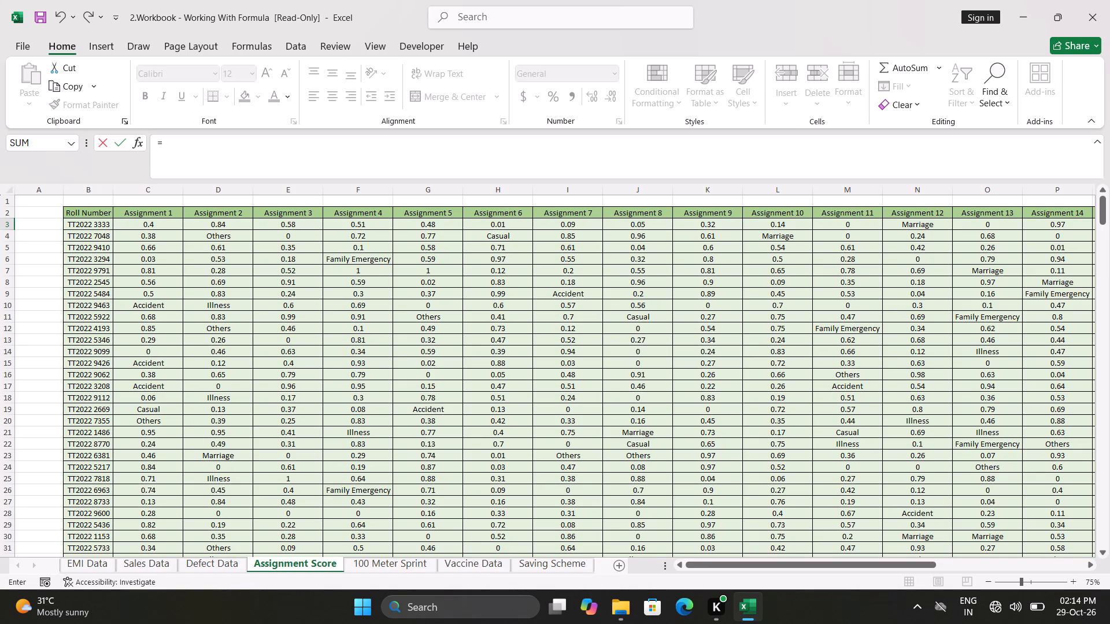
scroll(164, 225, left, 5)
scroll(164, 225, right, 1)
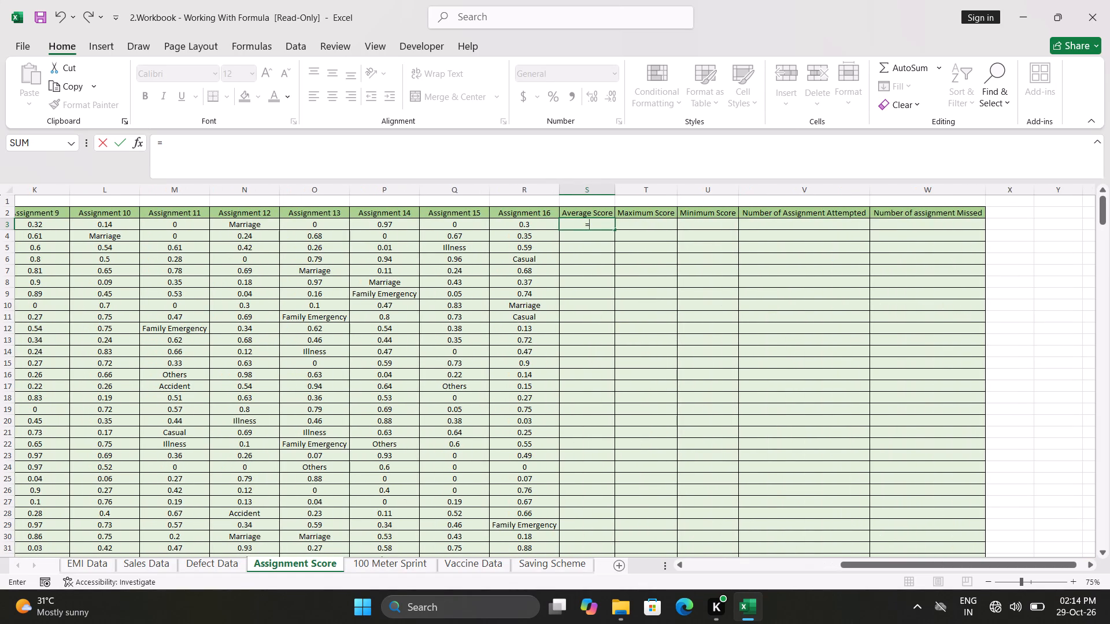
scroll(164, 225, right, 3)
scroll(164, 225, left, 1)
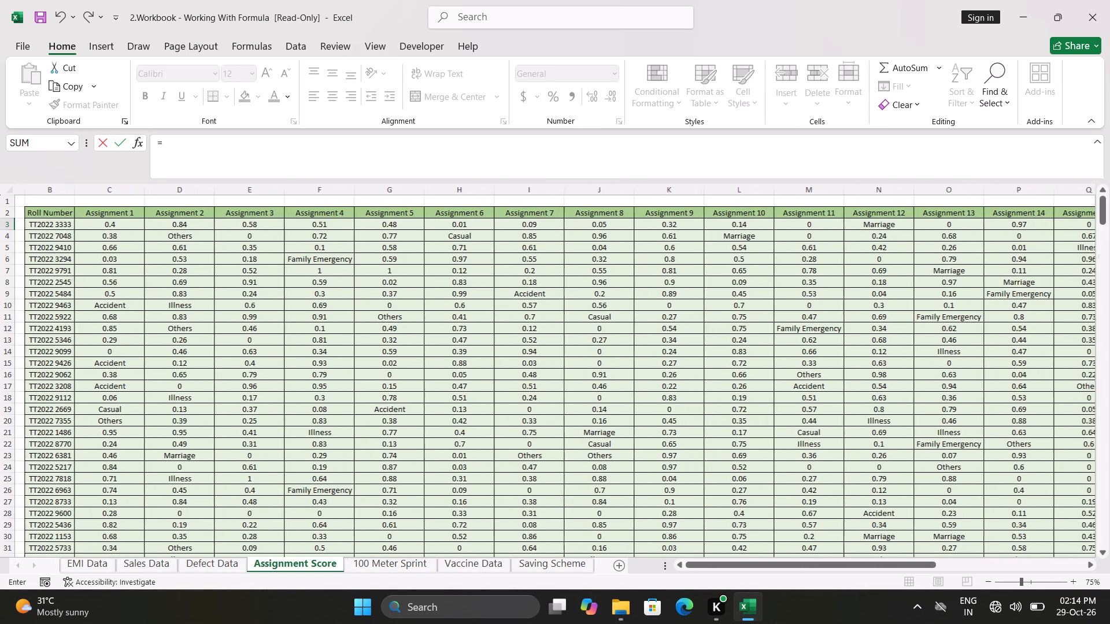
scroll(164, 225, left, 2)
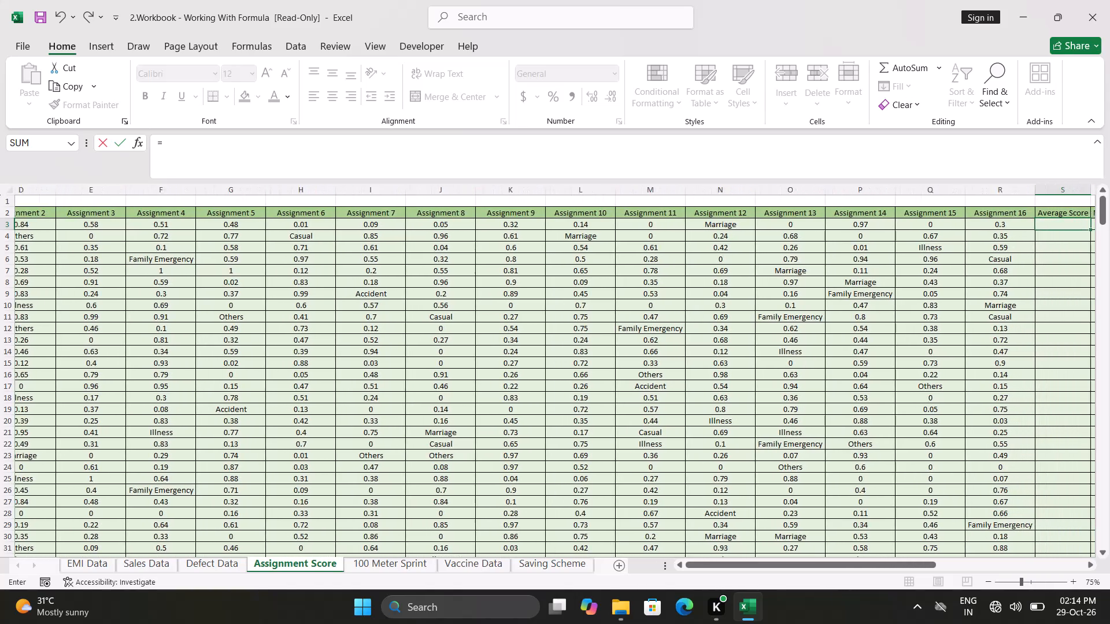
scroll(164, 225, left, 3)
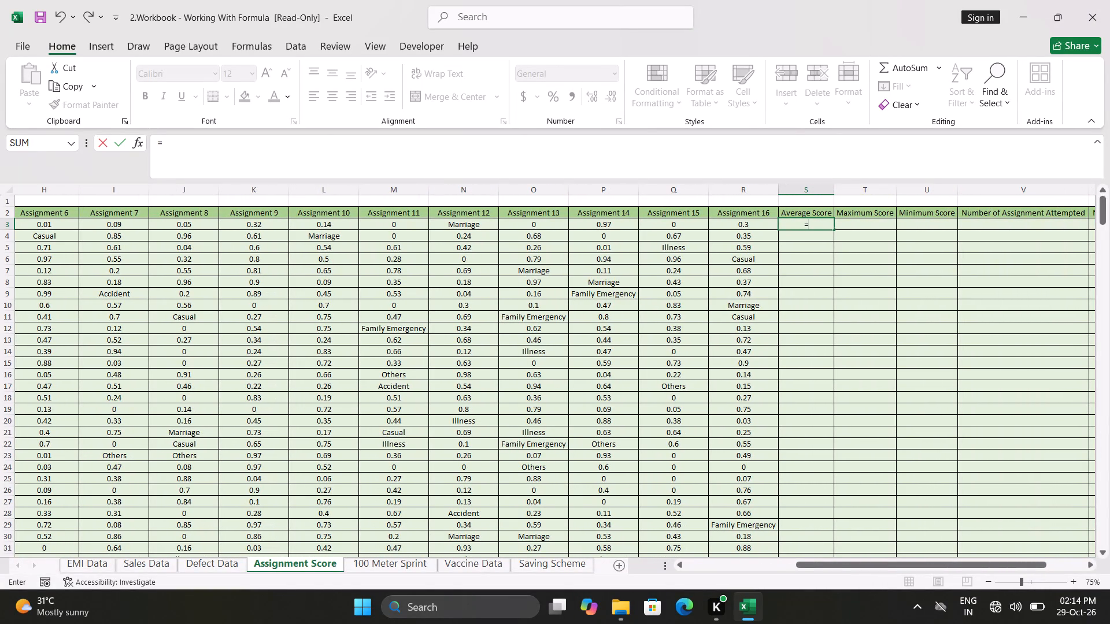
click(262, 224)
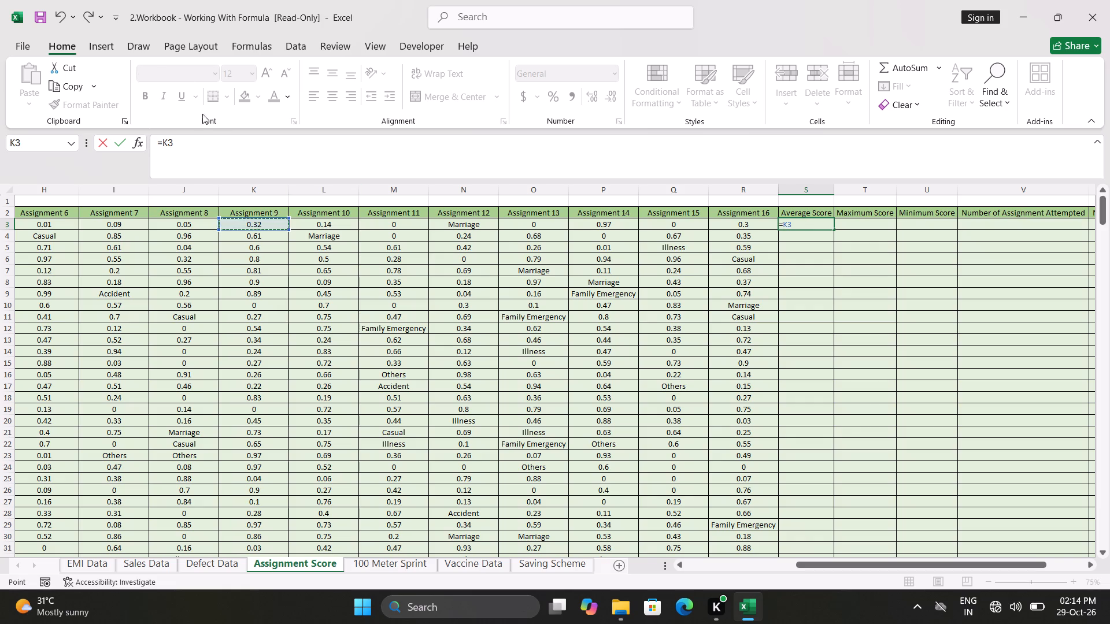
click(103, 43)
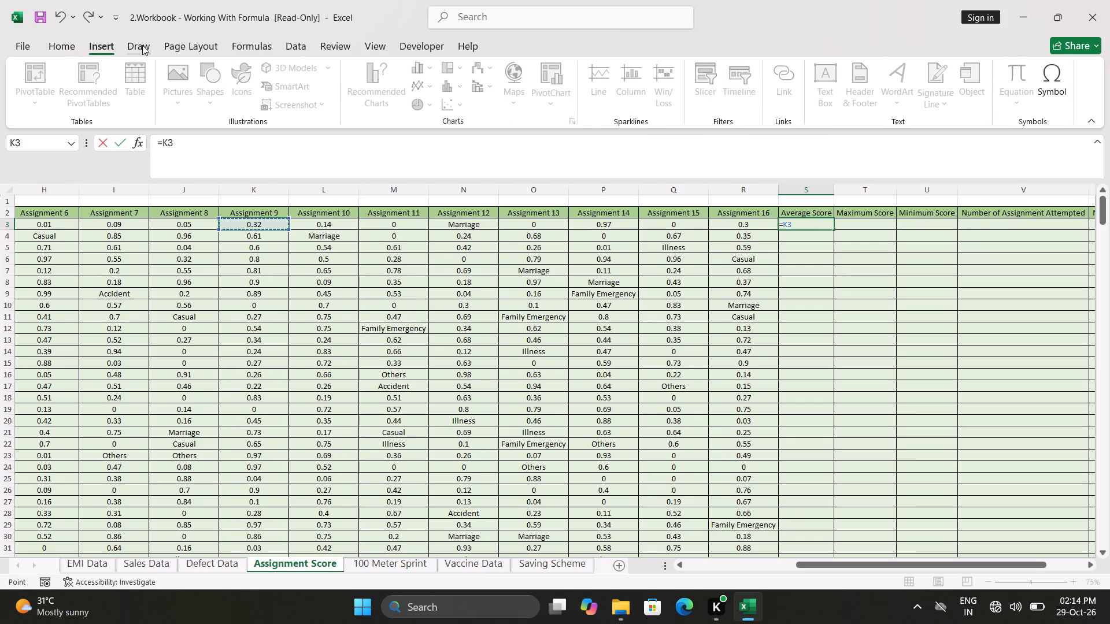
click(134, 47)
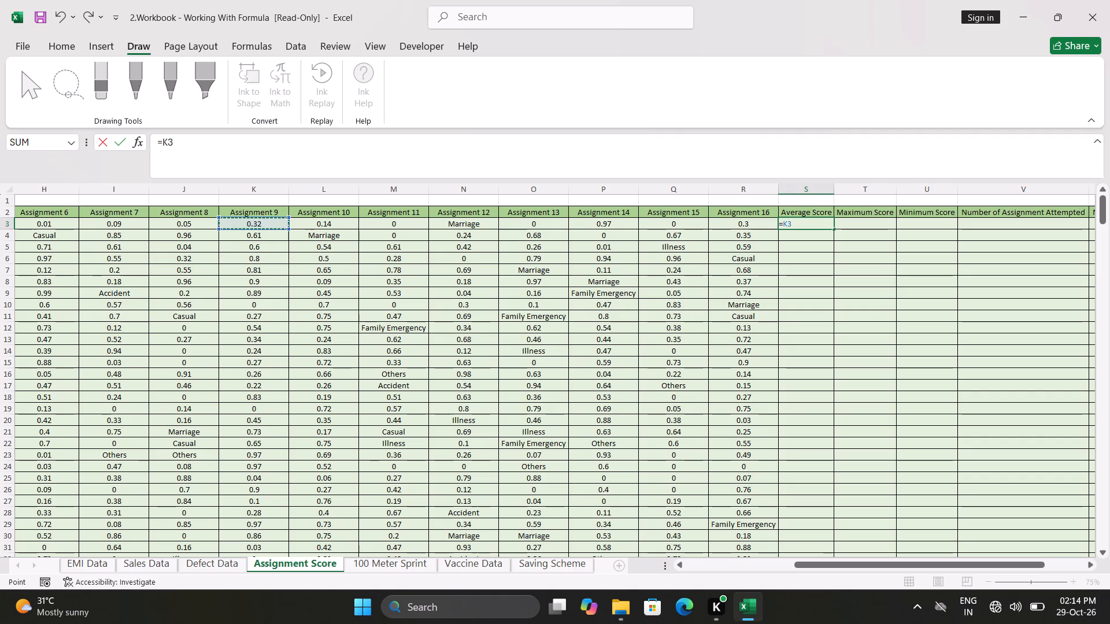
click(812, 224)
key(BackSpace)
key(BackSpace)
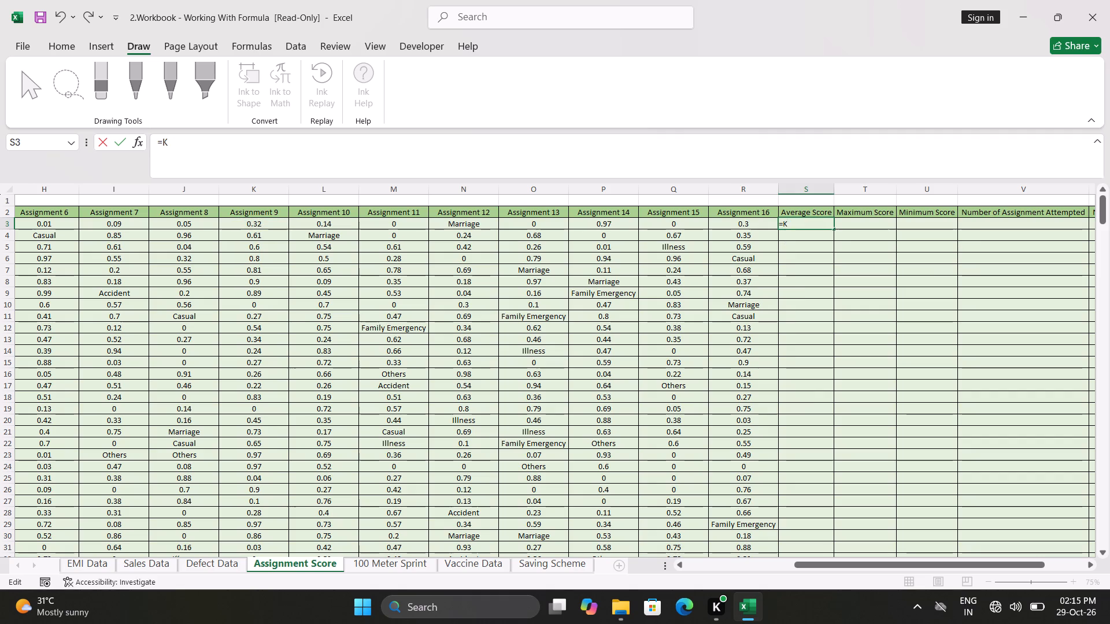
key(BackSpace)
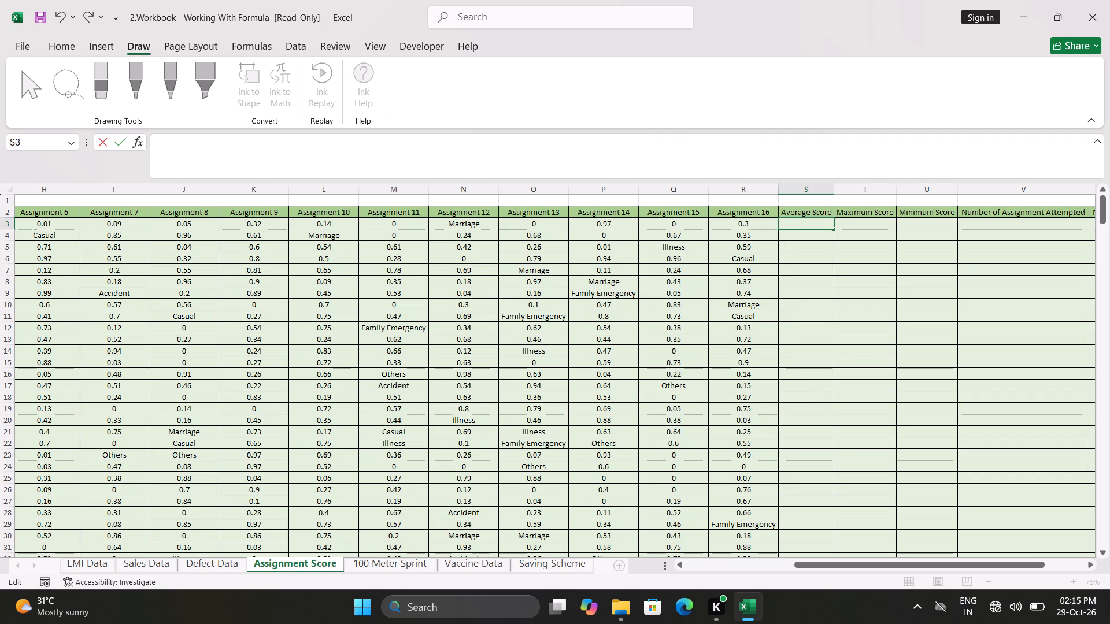
Format the score values of the entire Assignment Score table as percentages, starting with cell K3.
click(269, 227)
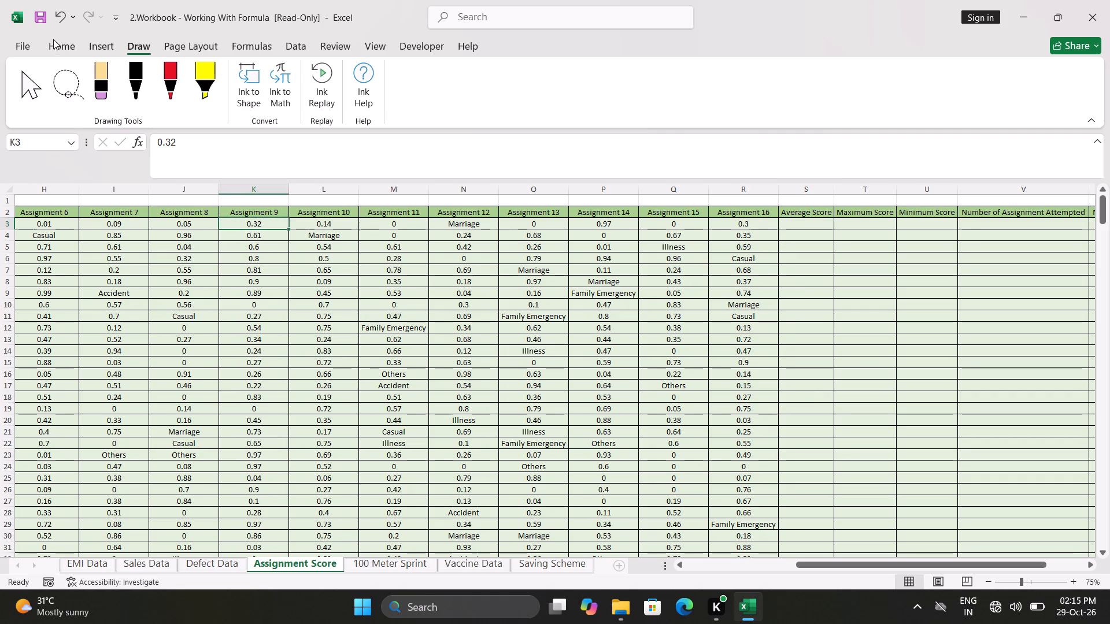
click(54, 42)
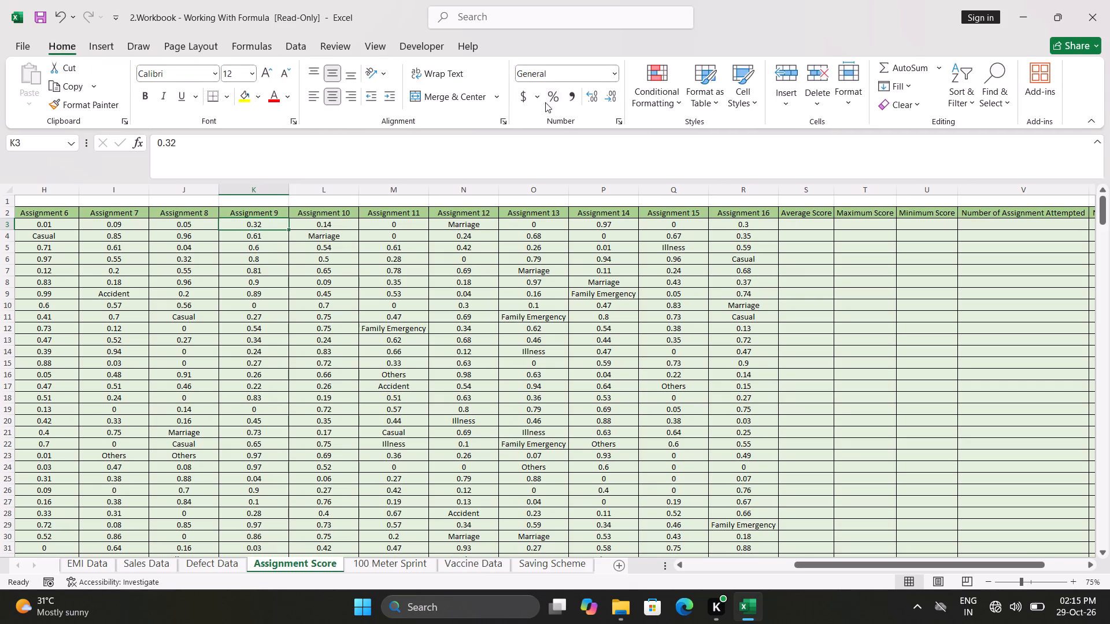
click(549, 101)
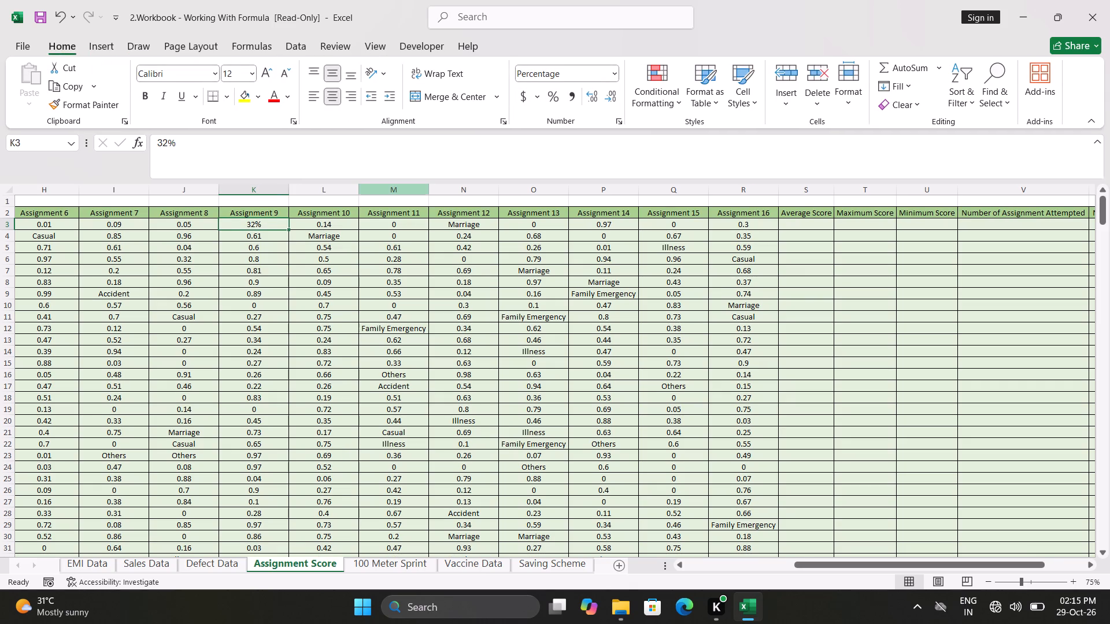
click(241, 332)
key(ctrl+a)
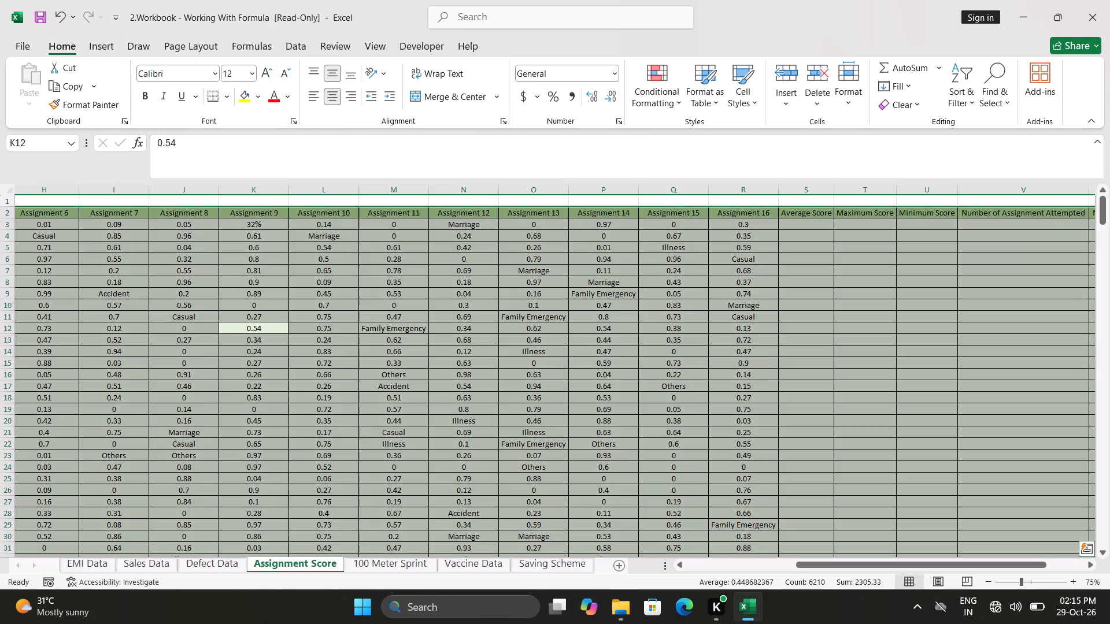
click(550, 102)
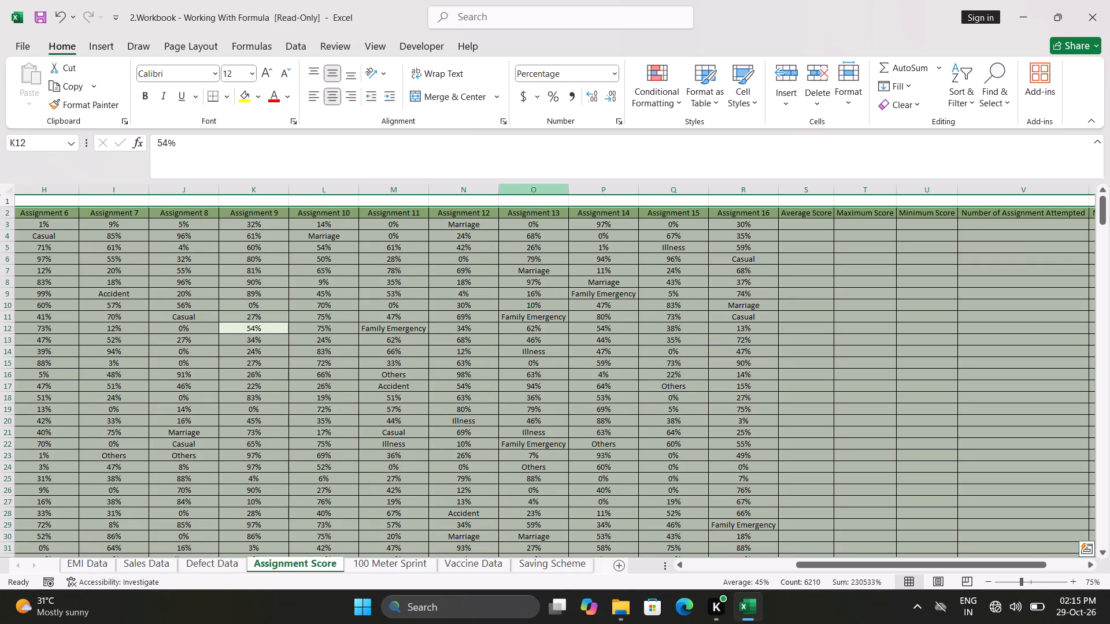
click(410, 304)
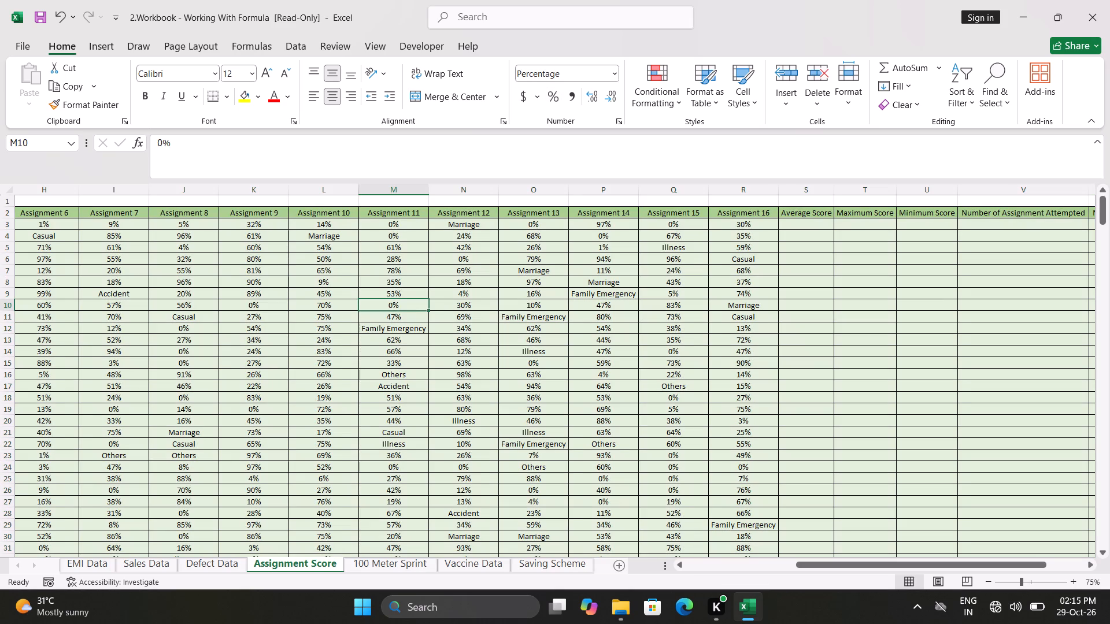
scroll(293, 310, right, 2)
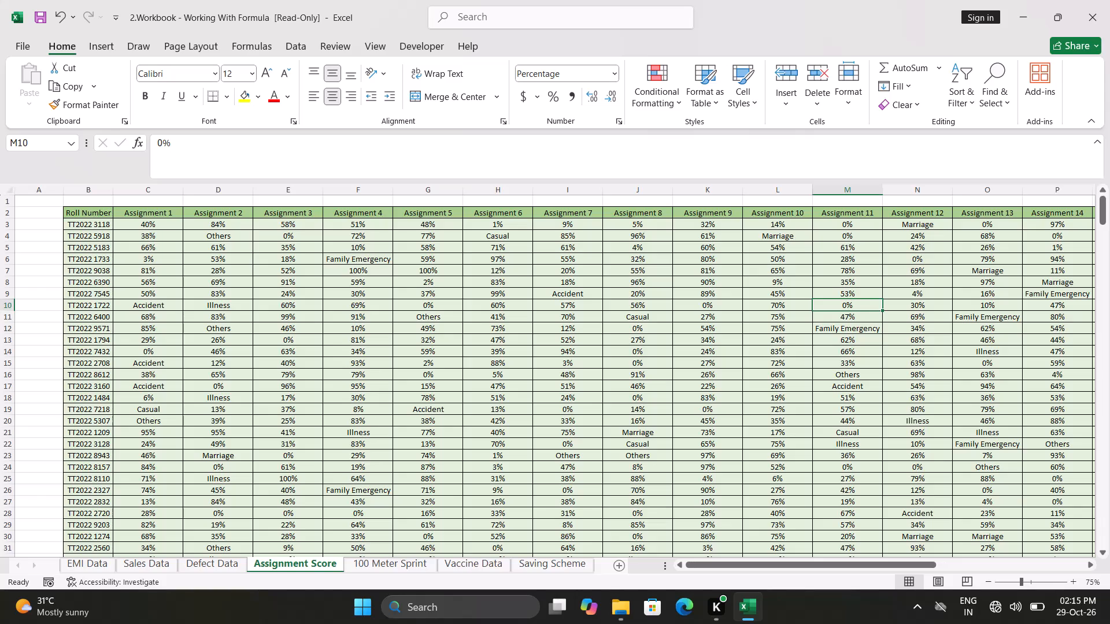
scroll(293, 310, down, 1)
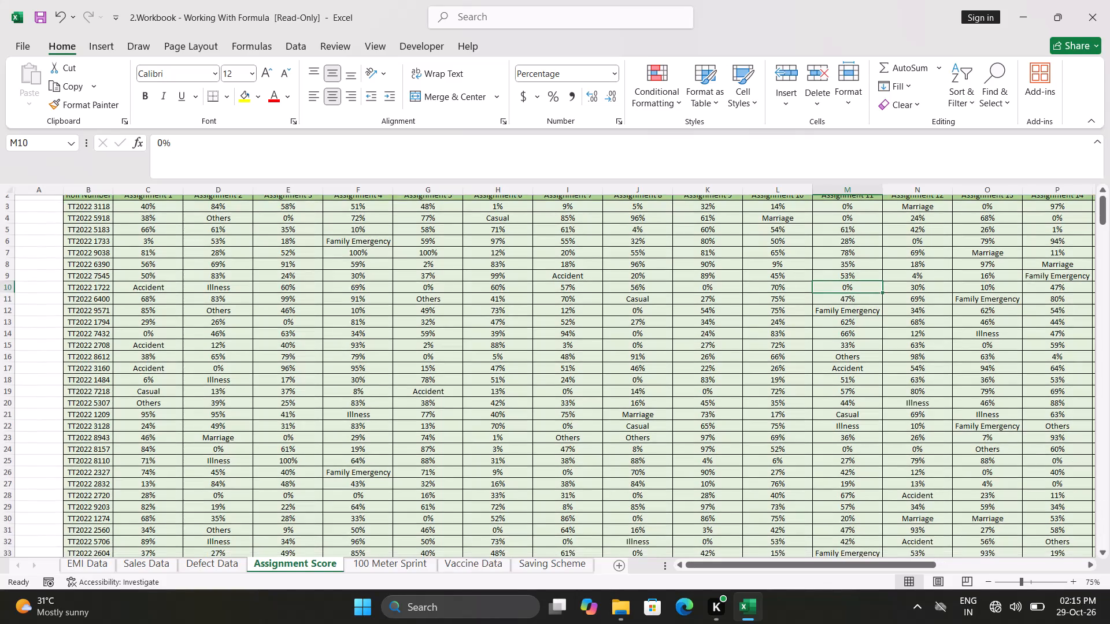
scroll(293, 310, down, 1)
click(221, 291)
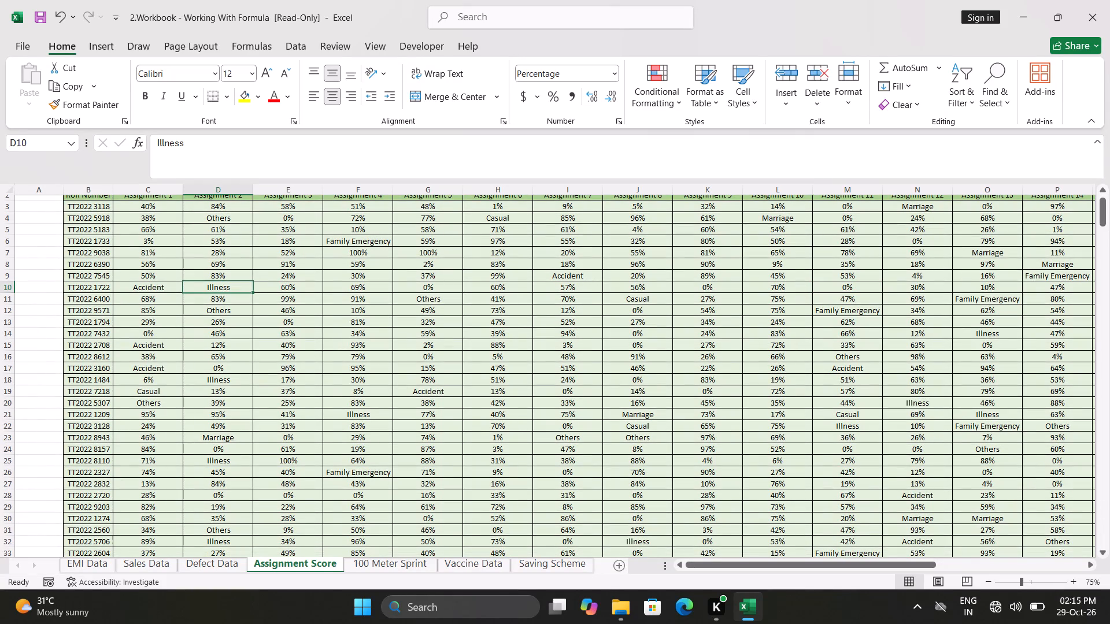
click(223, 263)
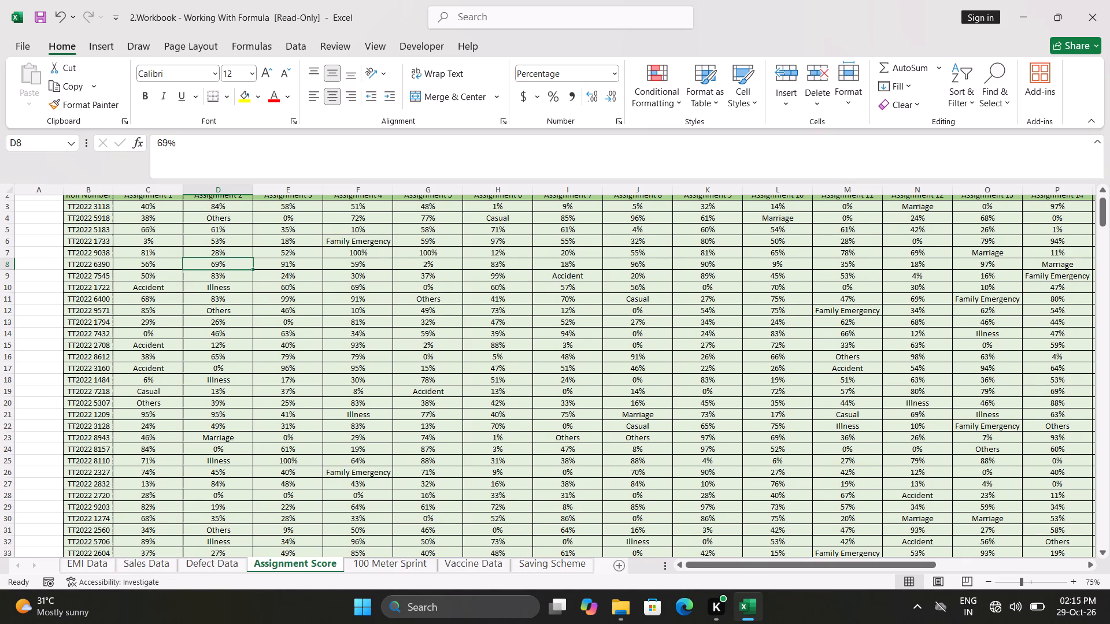
Enter an AVERAGE formula over C3:R3 in cell S3, the first cell of the Average Score column.
scroll(196, 269, left, 4)
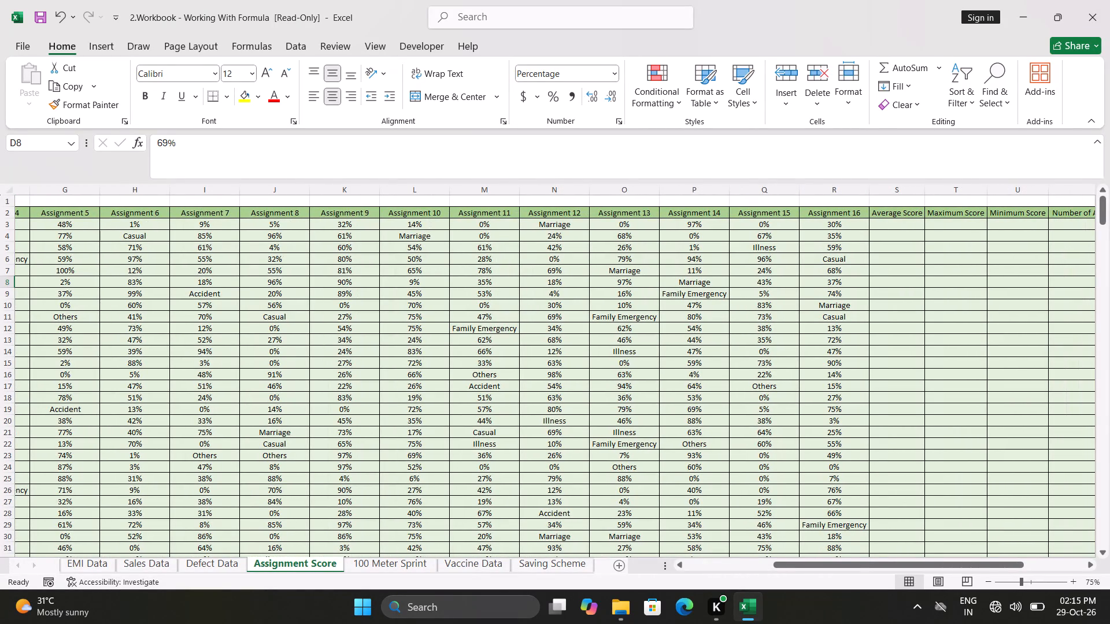
click(883, 222)
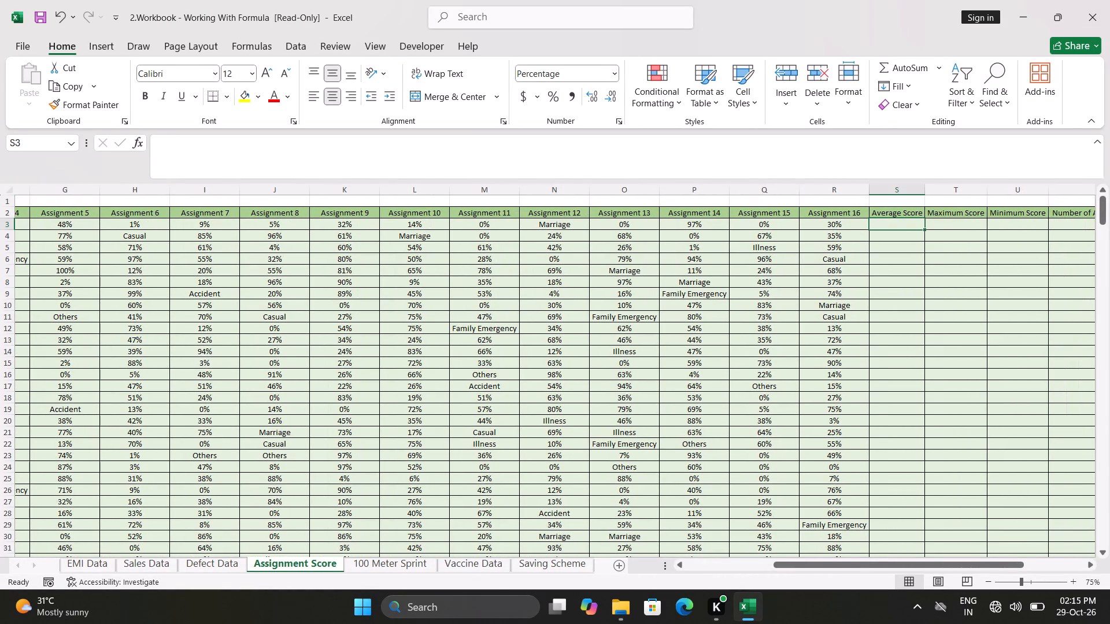
key(equal)
text(ave)
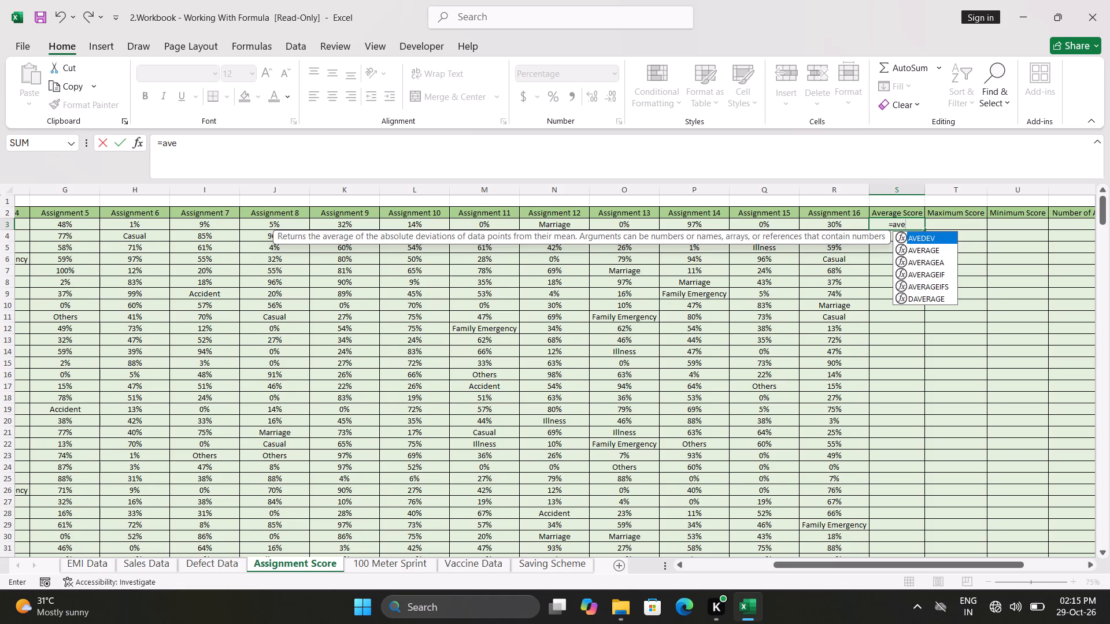
key(Down)
key(Tab)
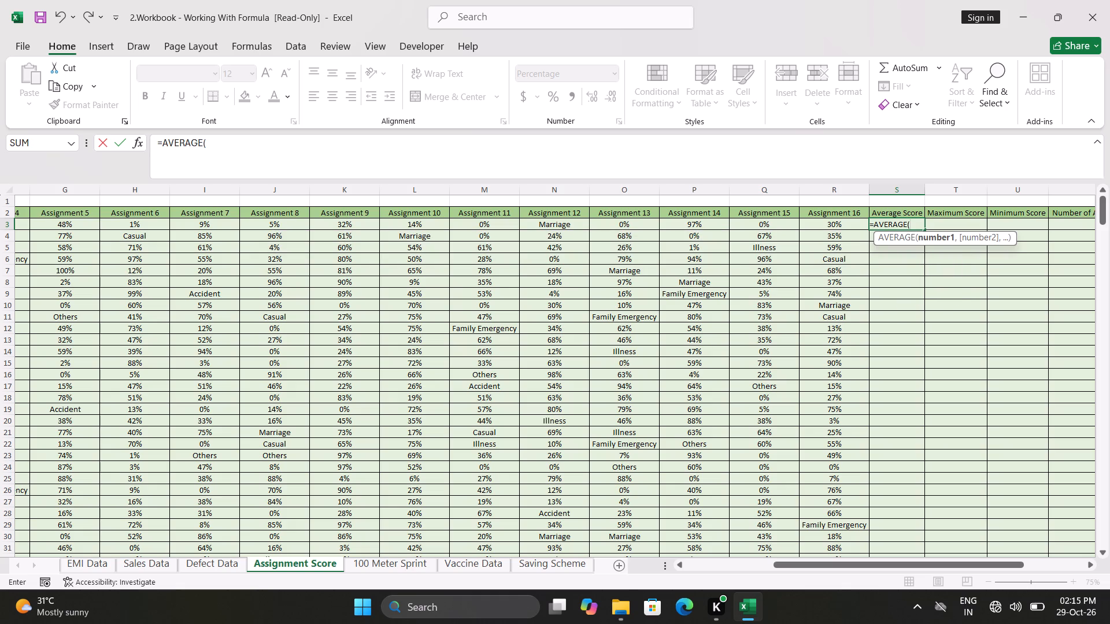
click(835, 228)
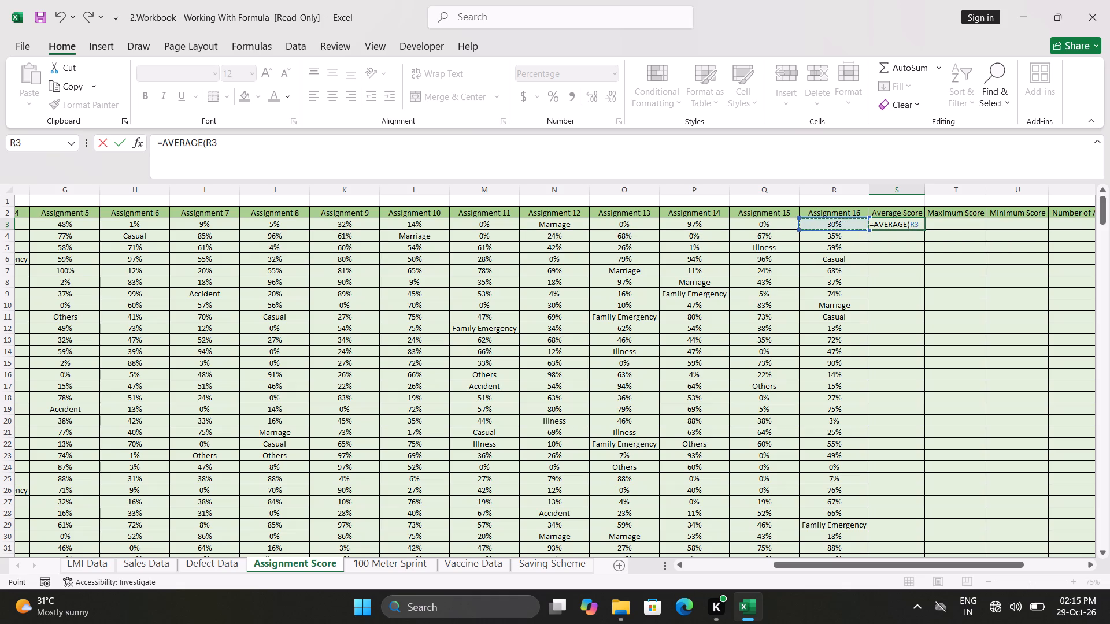
key(shift+Left)
key(shift+Left)
key(shift+Left)
key(shift+Left)
key(shift+Left)
key(shift+Left)
key(shift+Left)
key(shift+Left)
key(shift+Left)
key(shift+Left)
key(shift+Left)
key(shift+Left)
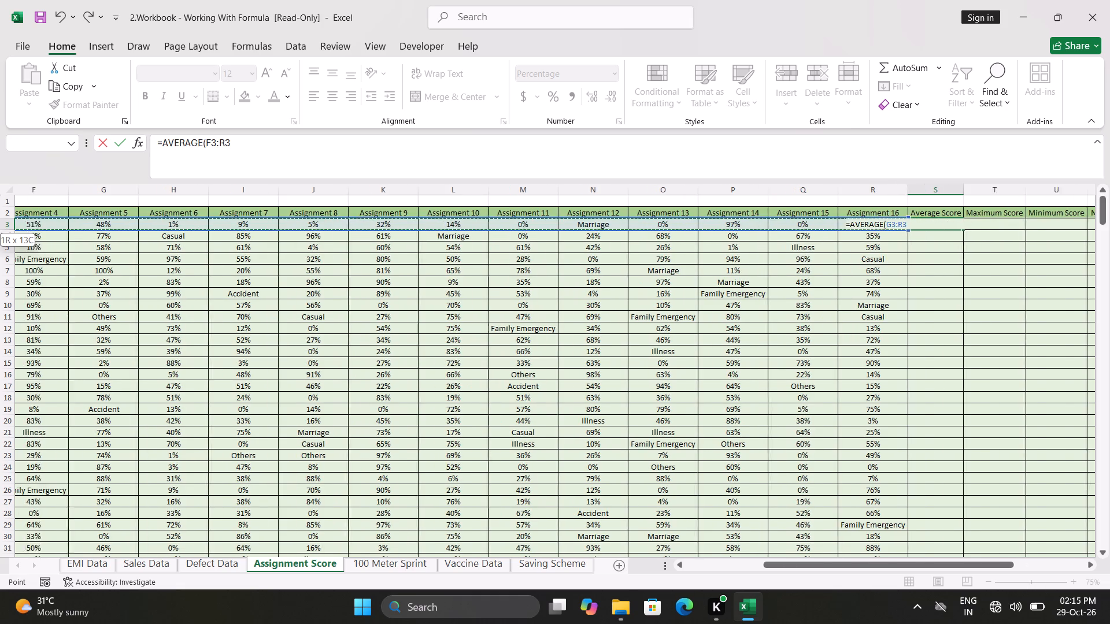
key(shift+Left)
key(shift+Left)
key(shift+Left)
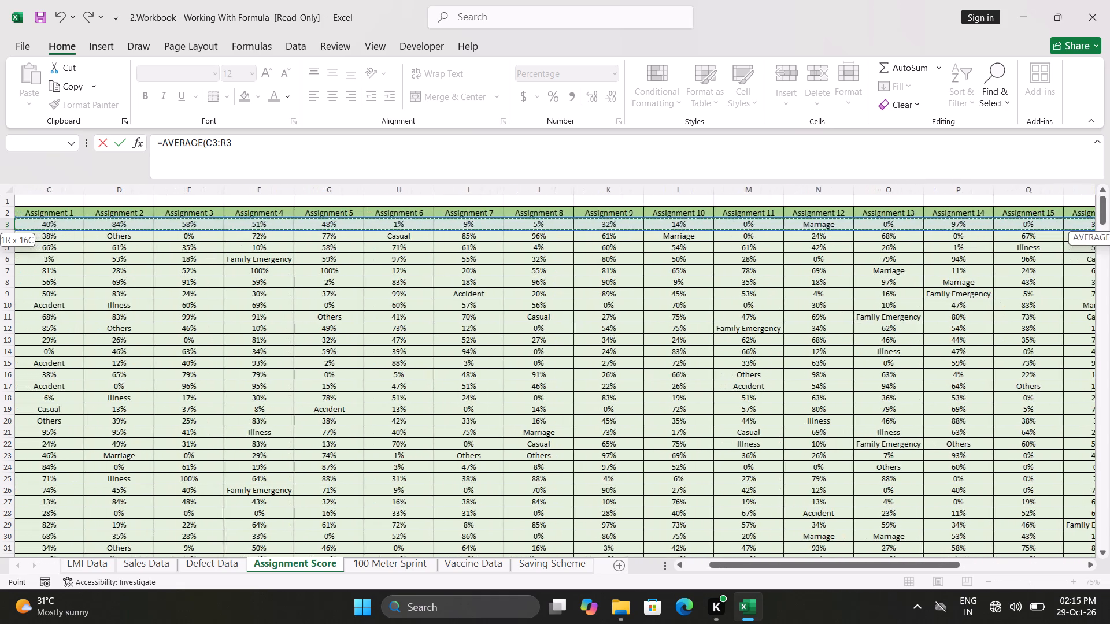
key(Return)
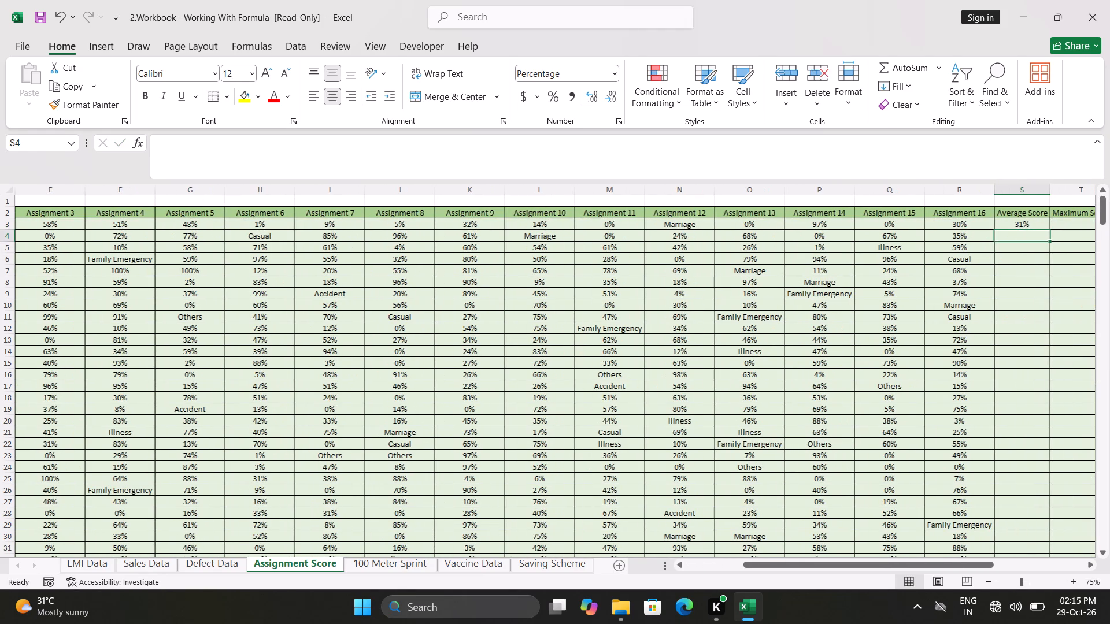
Enter a MAX formula over C3:R3 in cell T3, the first cell of the Maximum Score column.
scroll(1018, 247, left, 2)
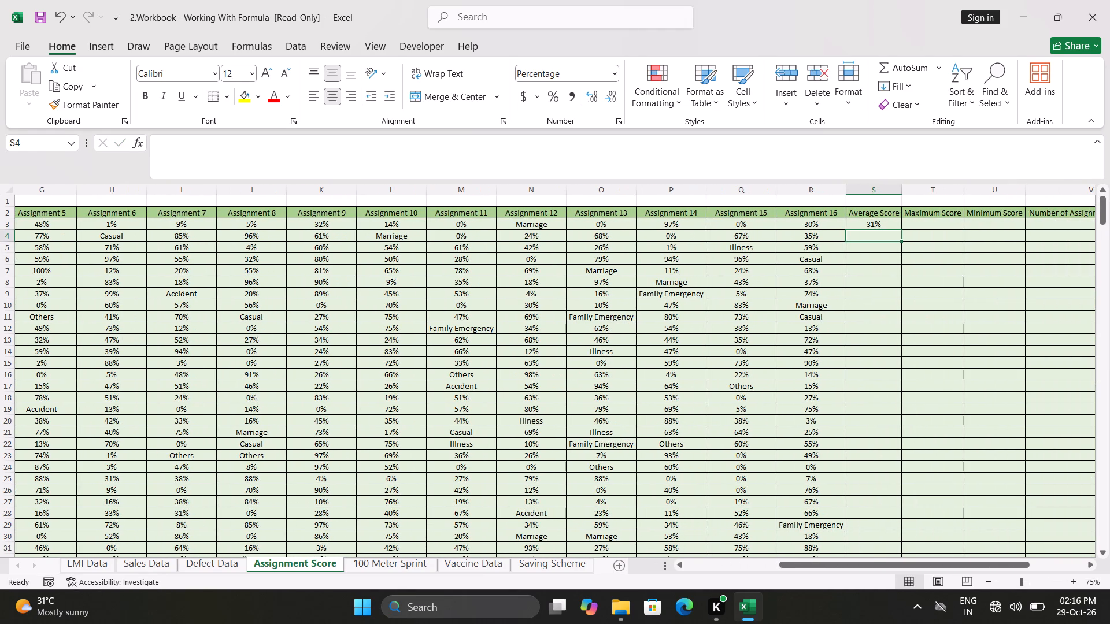
click(929, 226)
key(equal)
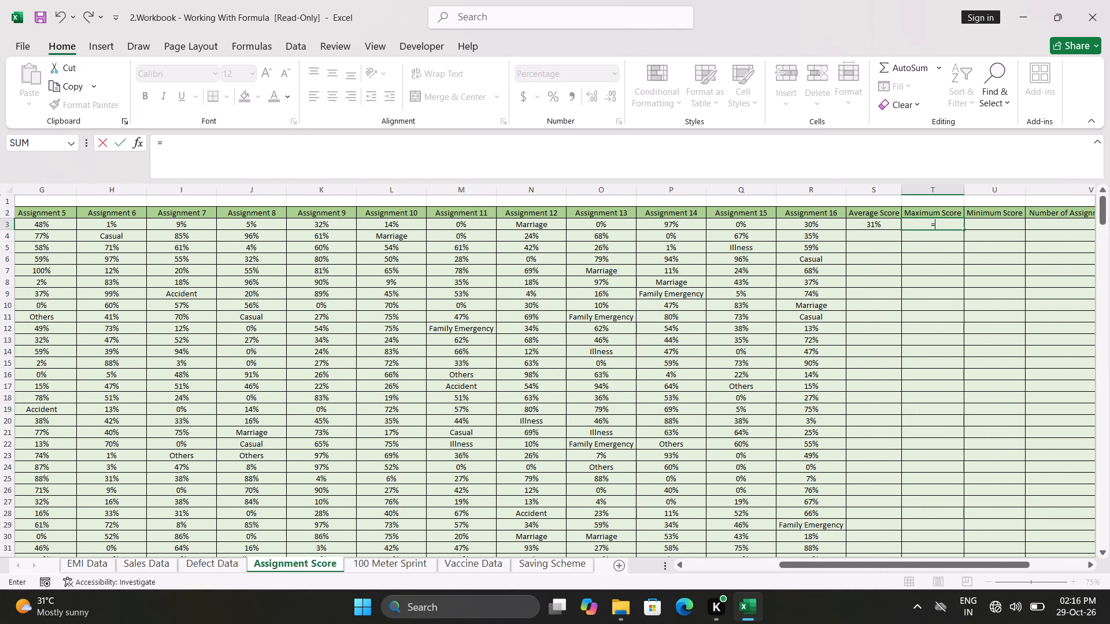
text(mix)
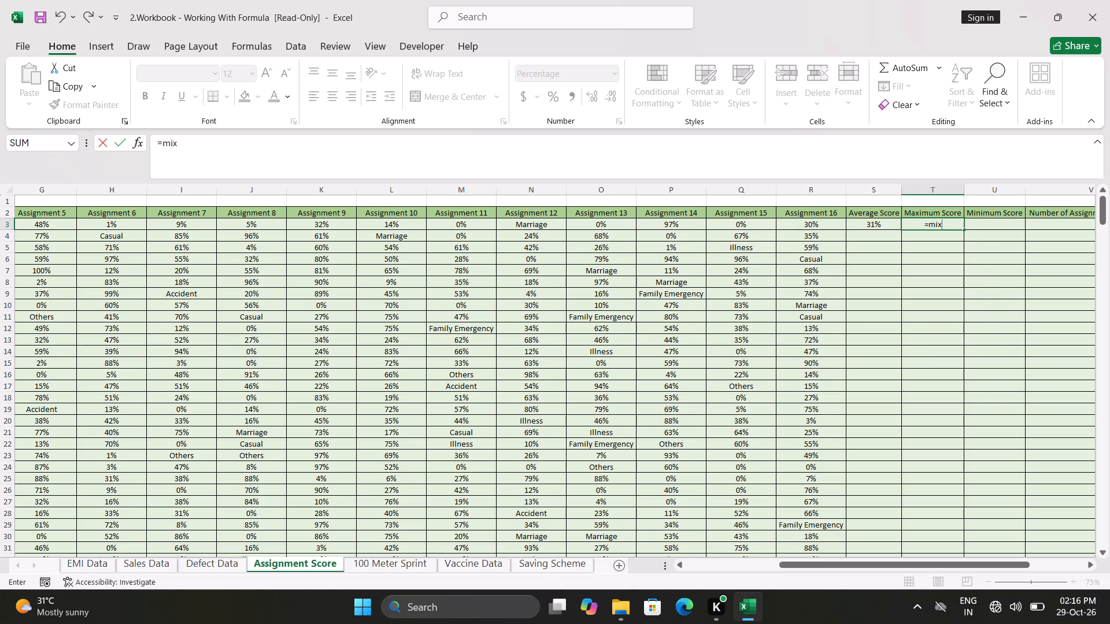
key(BackSpace)
key(BackSpace)
text(ax)
key(Tab)
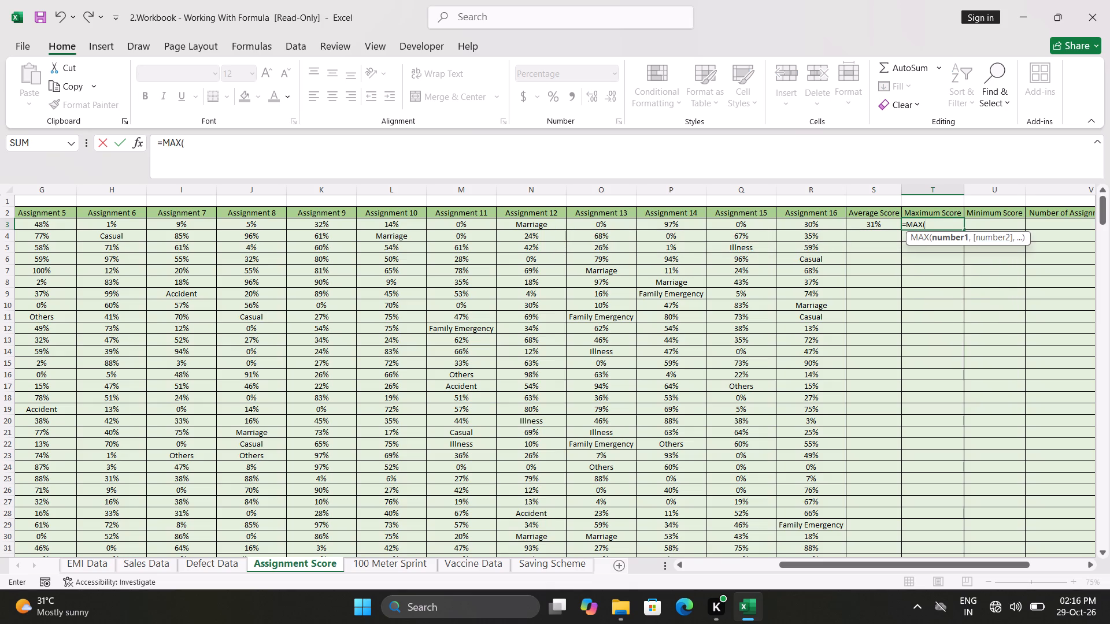
click(813, 225)
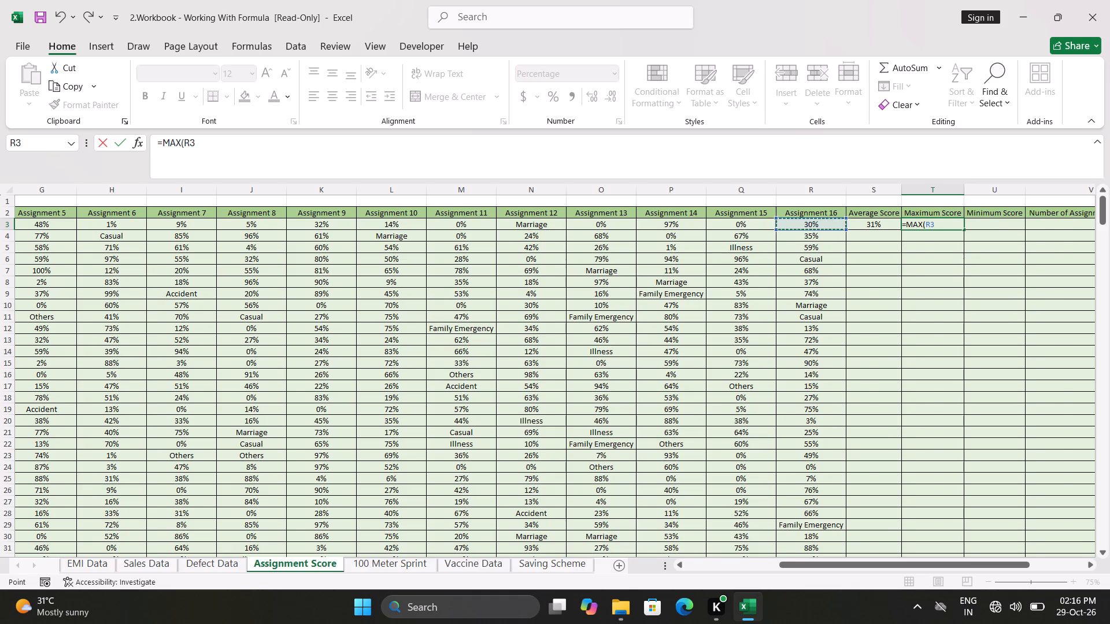
key(ctrl+shift+Left)
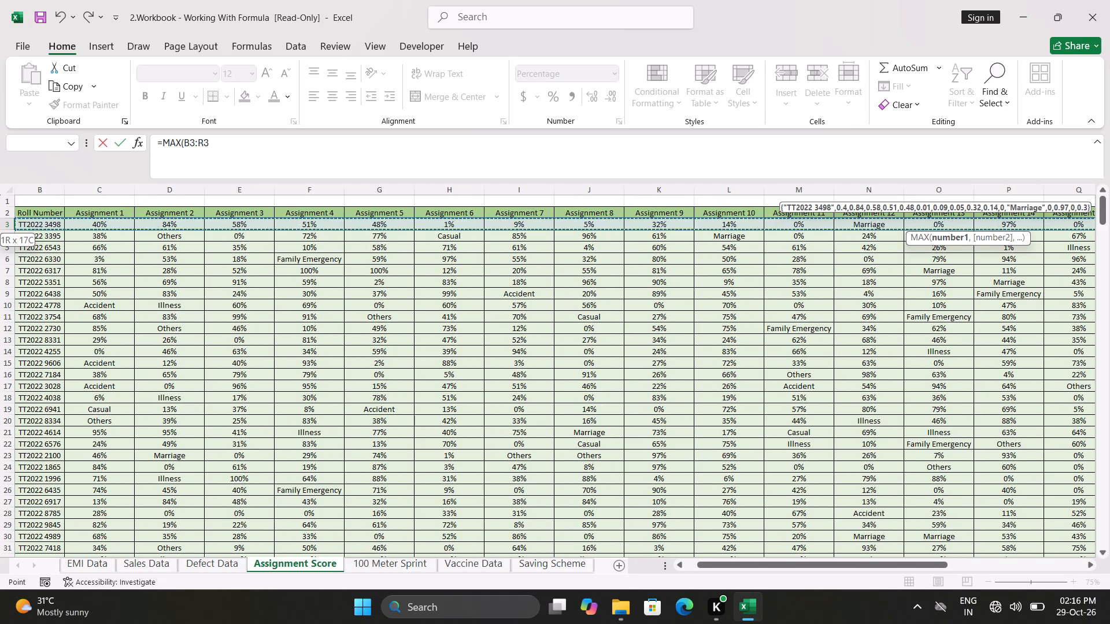
key(ctrl+shift+Right)
key(ctrl+shift+Left)
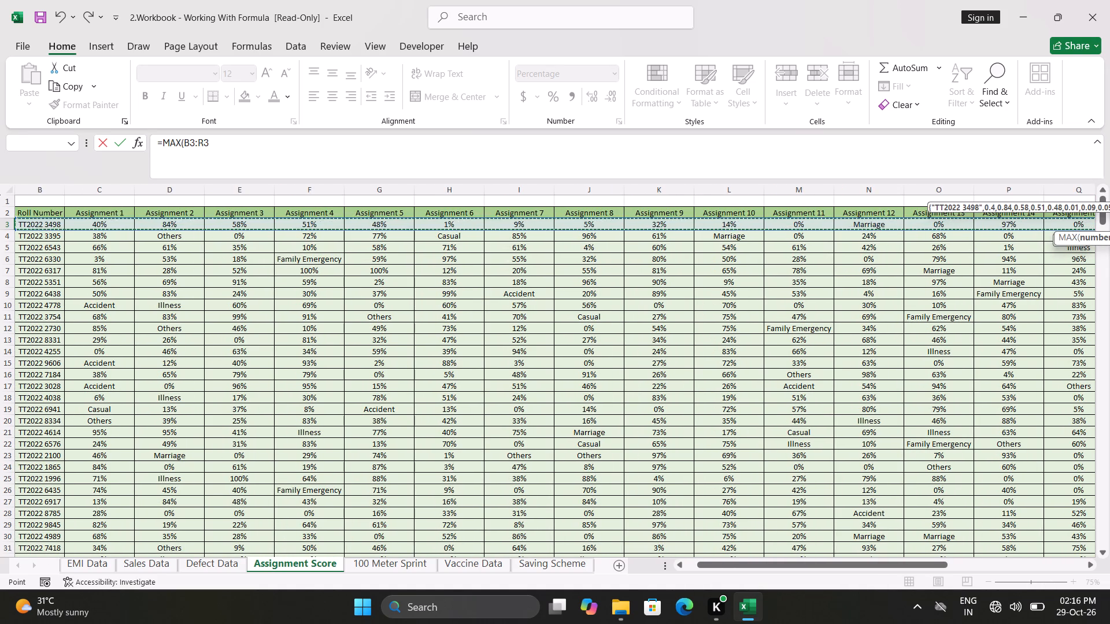
key(shift+Right)
key(Return)
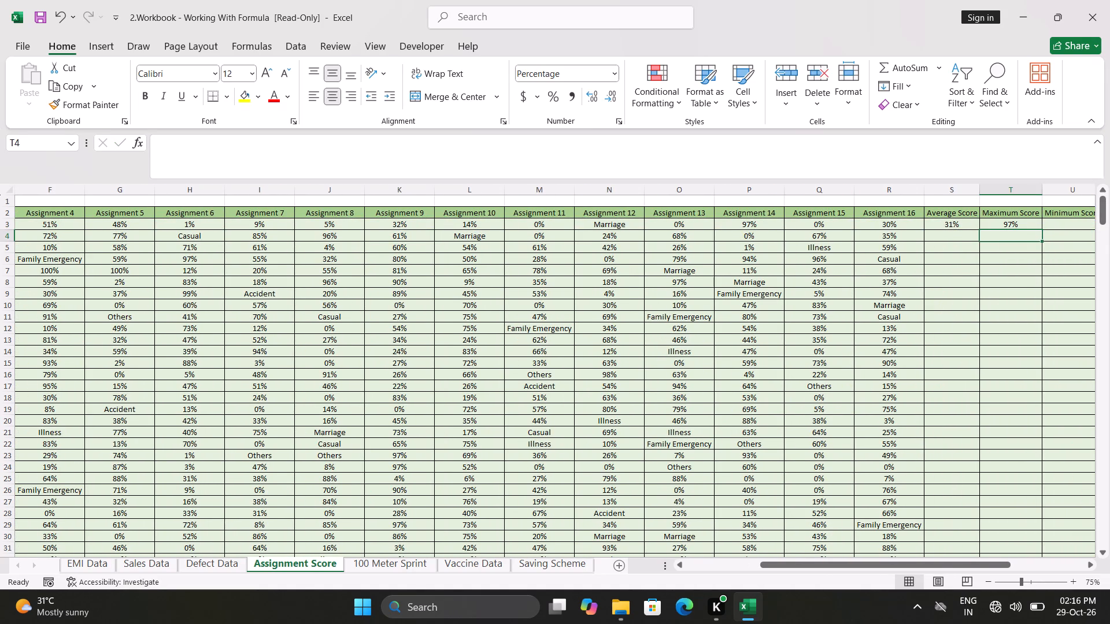
Enter a MIN formula over C3:R3 in cell U3, the first cell of the Minimum Score column.
scroll(1035, 237, left, 1)
click(976, 224)
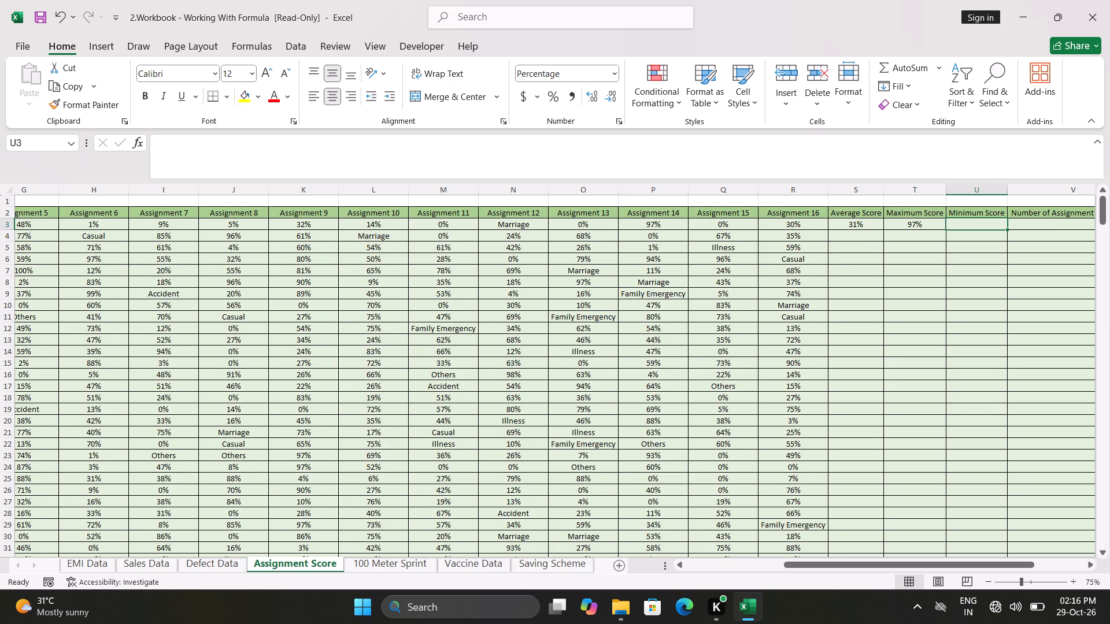
key(equal)
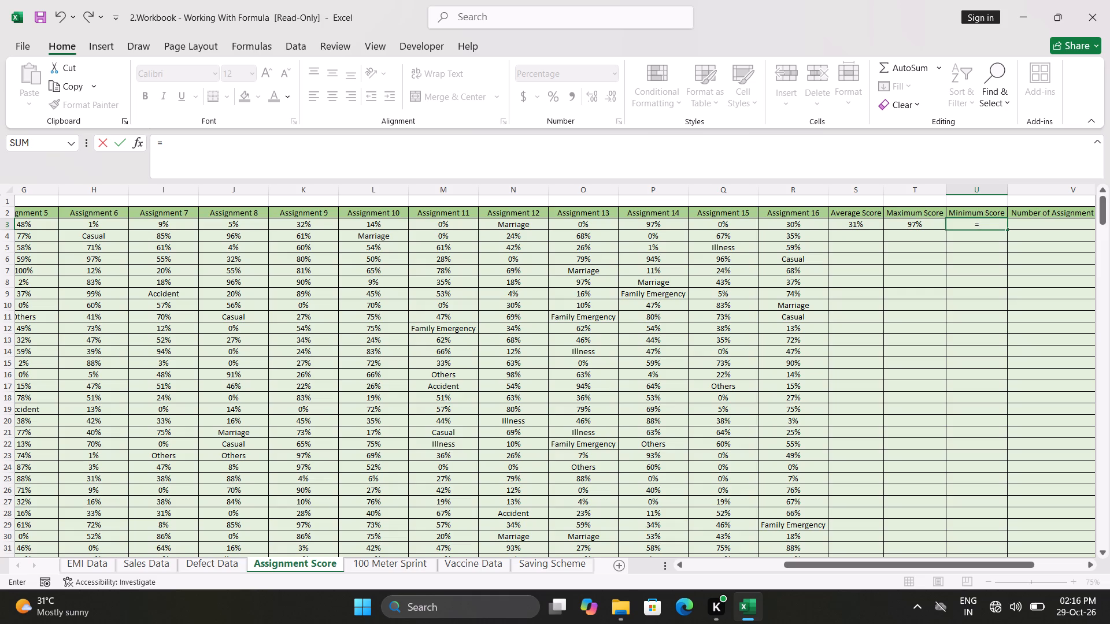
text(mi)
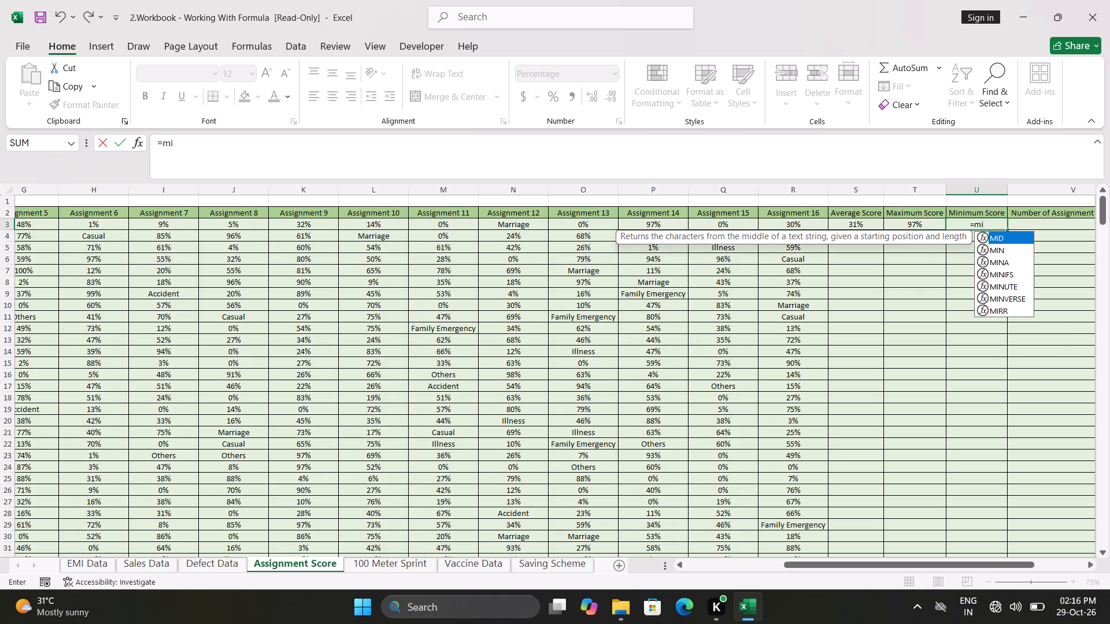
key(n)
key(Tab)
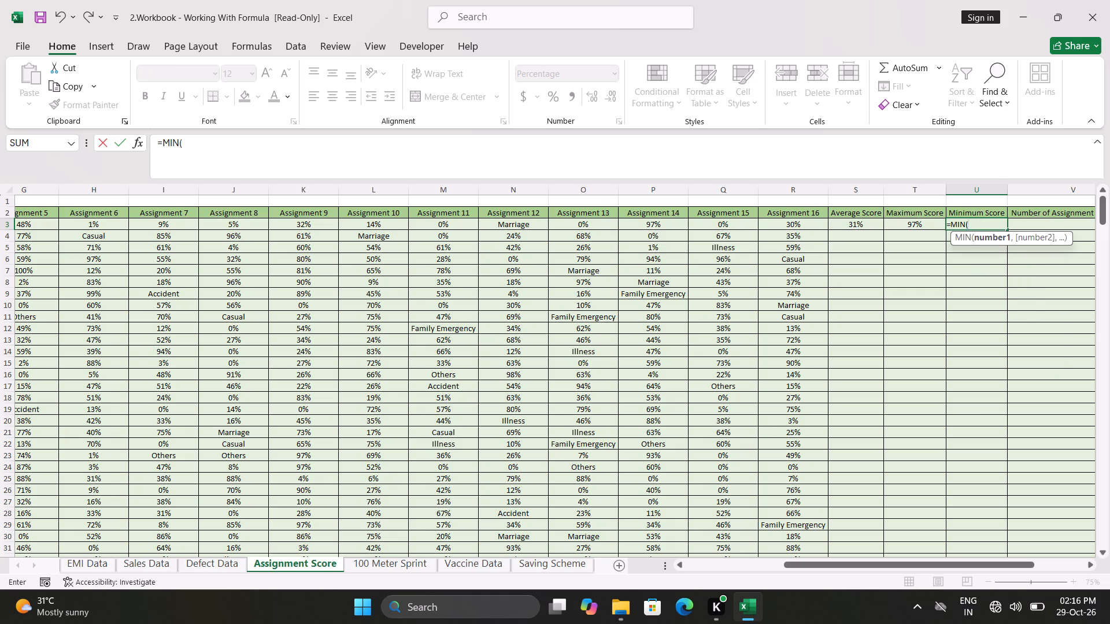
click(795, 226)
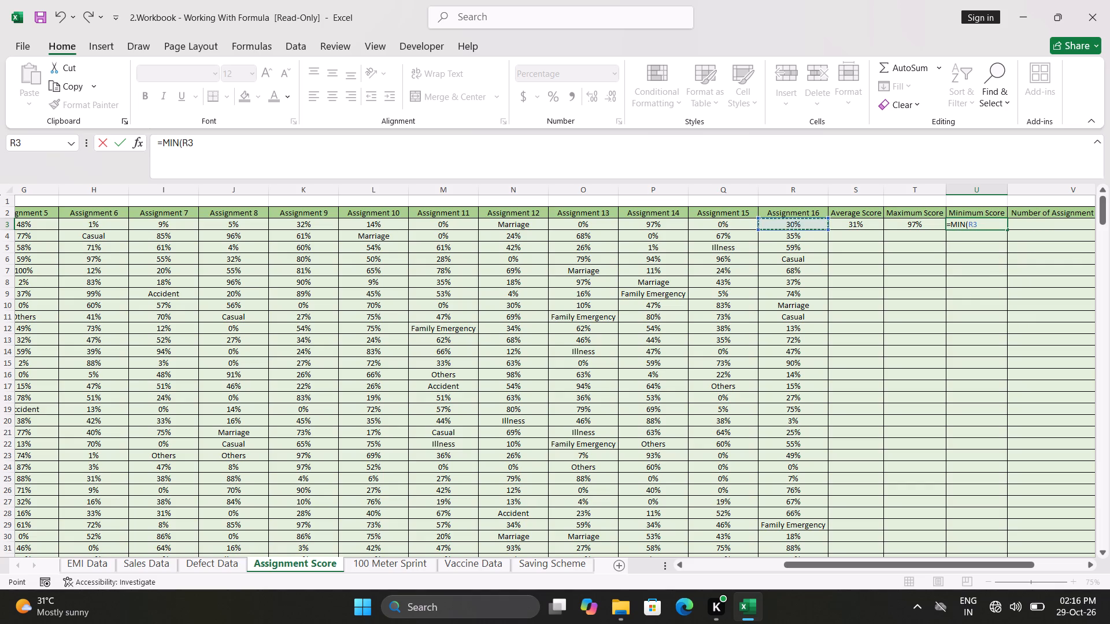
key(ctrl+shift+Left)
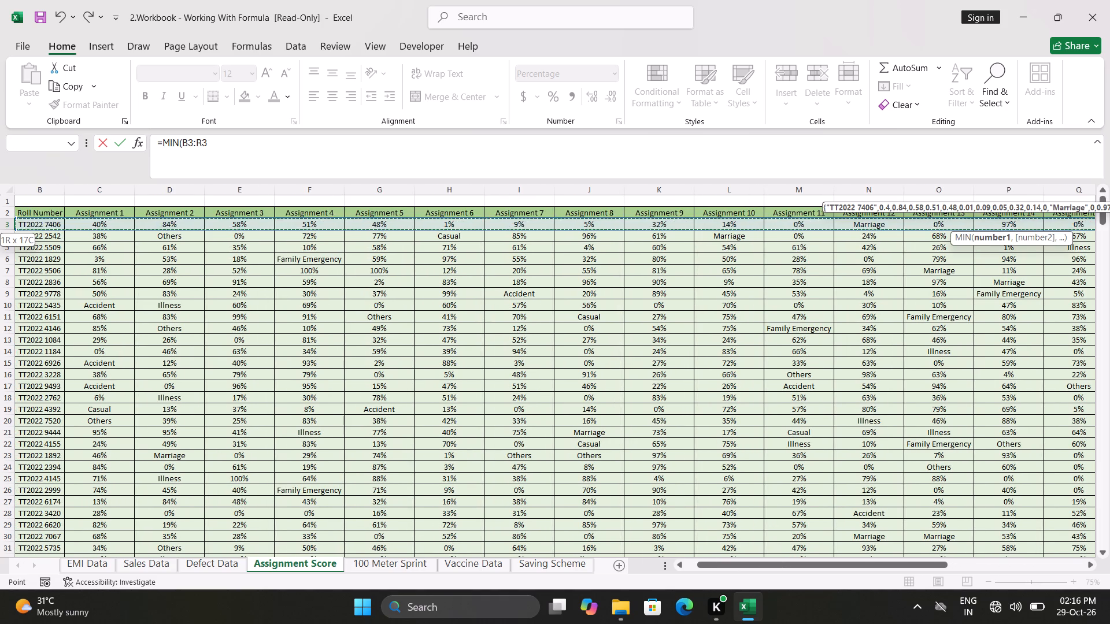
key(shift+Right)
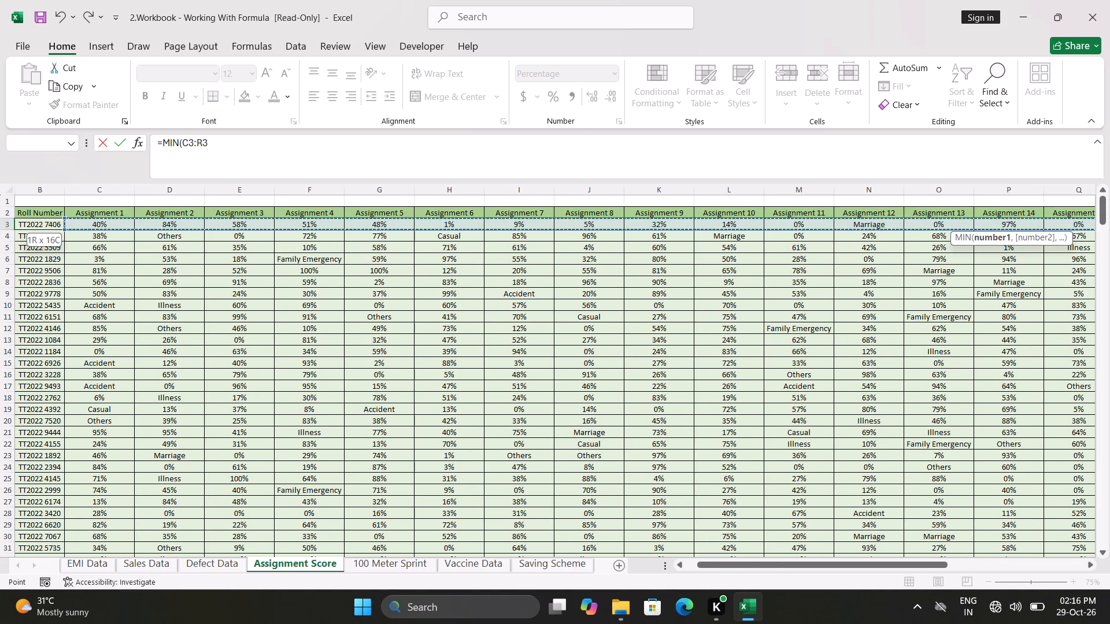
key(Return)
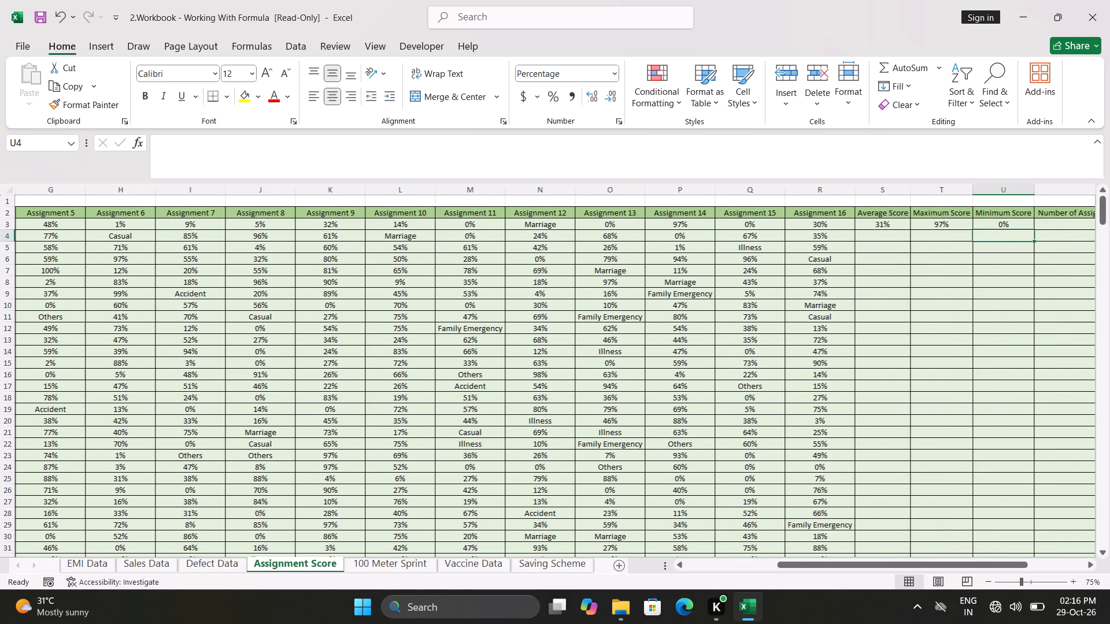
Select cell V3, the first empty cell of the Number of Assignment Attempted column.
scroll(824, 273, left, 1)
scroll(991, 240, left, 2)
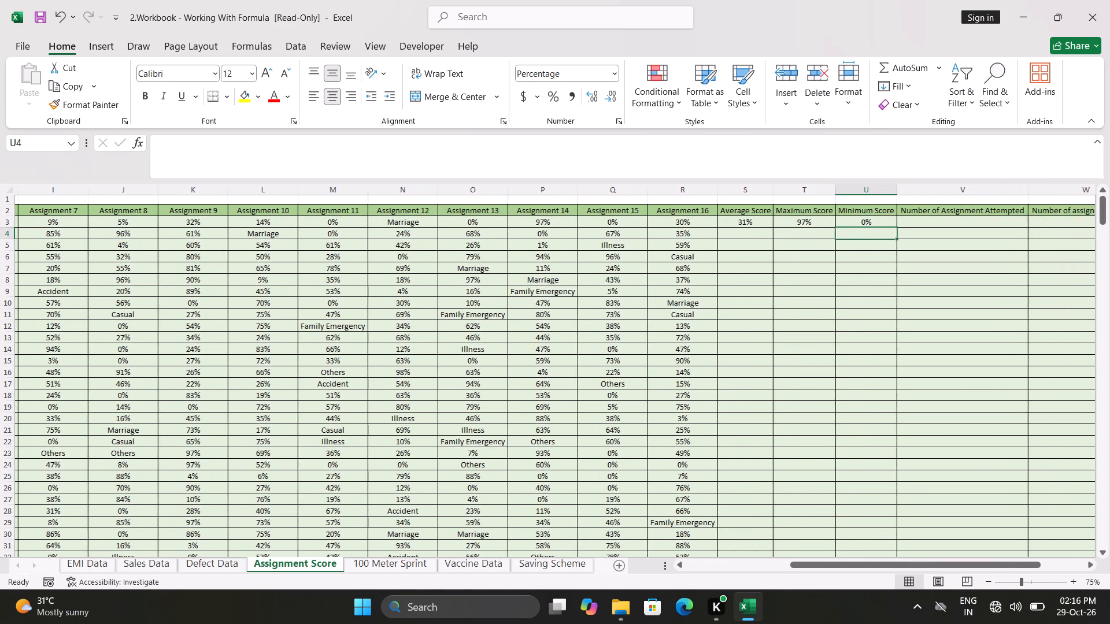
click(964, 224)
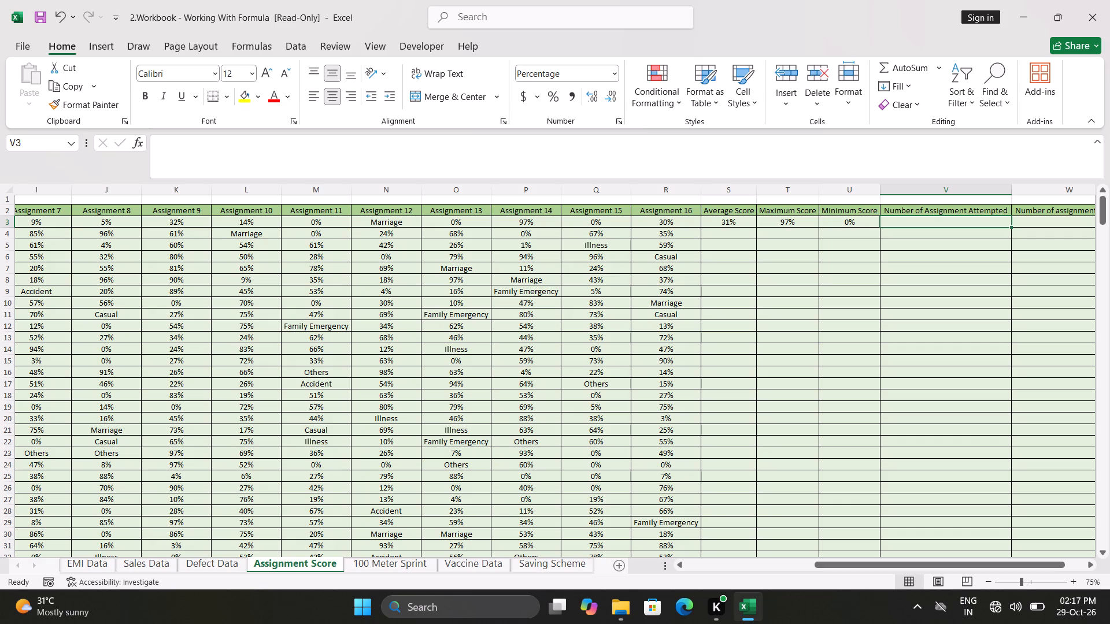
Examine the assignment score columns alongside the attempted and missed columns to see which entries are scores and which are absence reasons.
scroll(943, 219, right, 1)
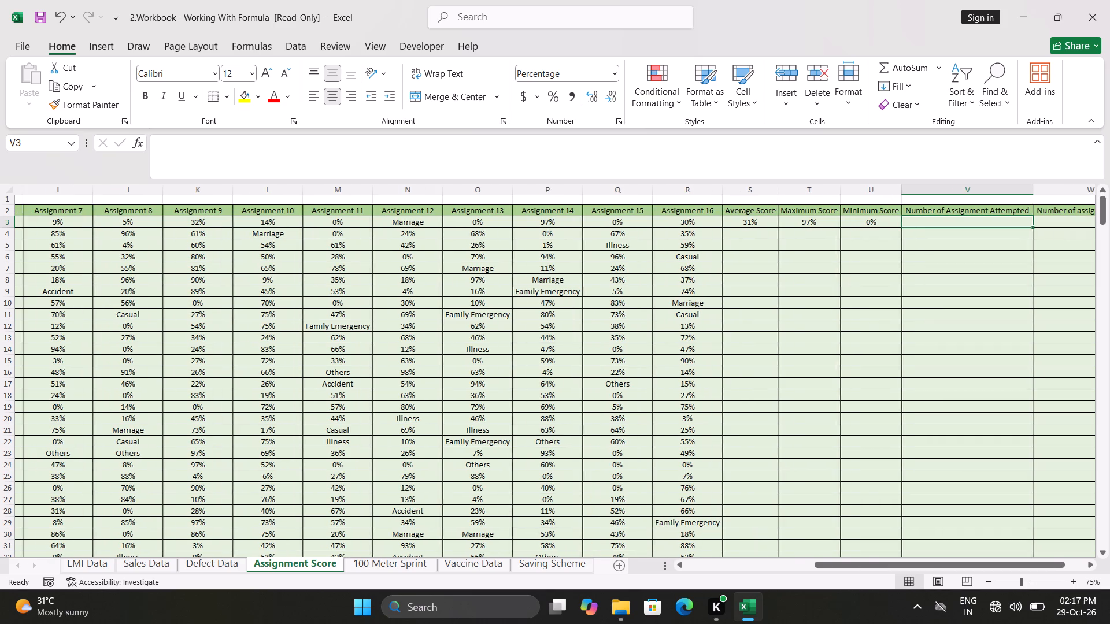
scroll(943, 219, right, 1)
scroll(943, 219, left, 2)
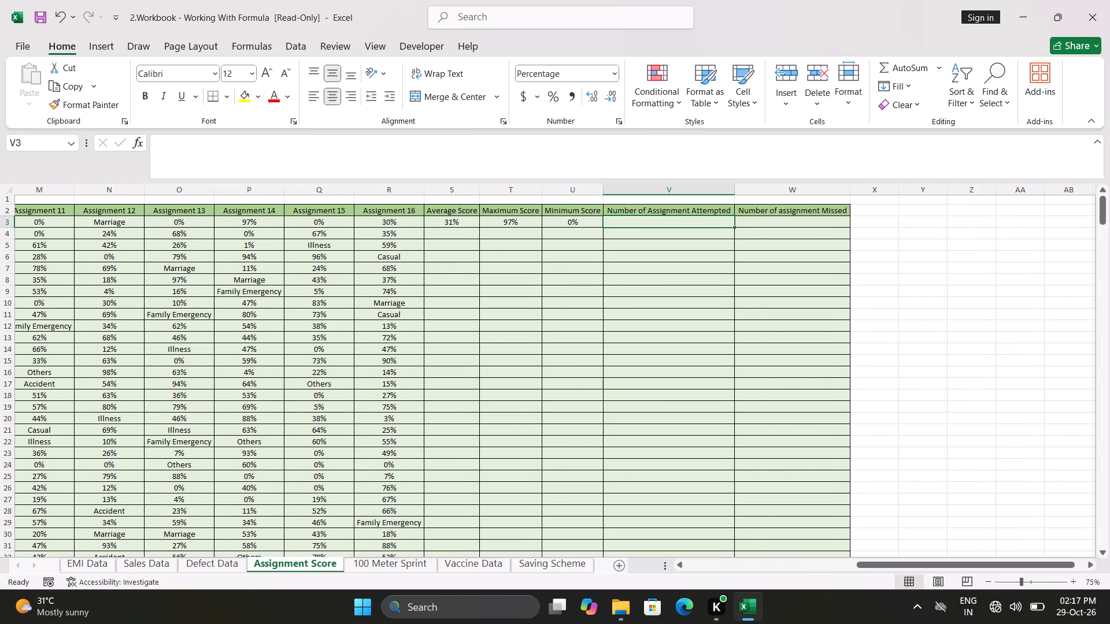
scroll(800, 237, right, 5)
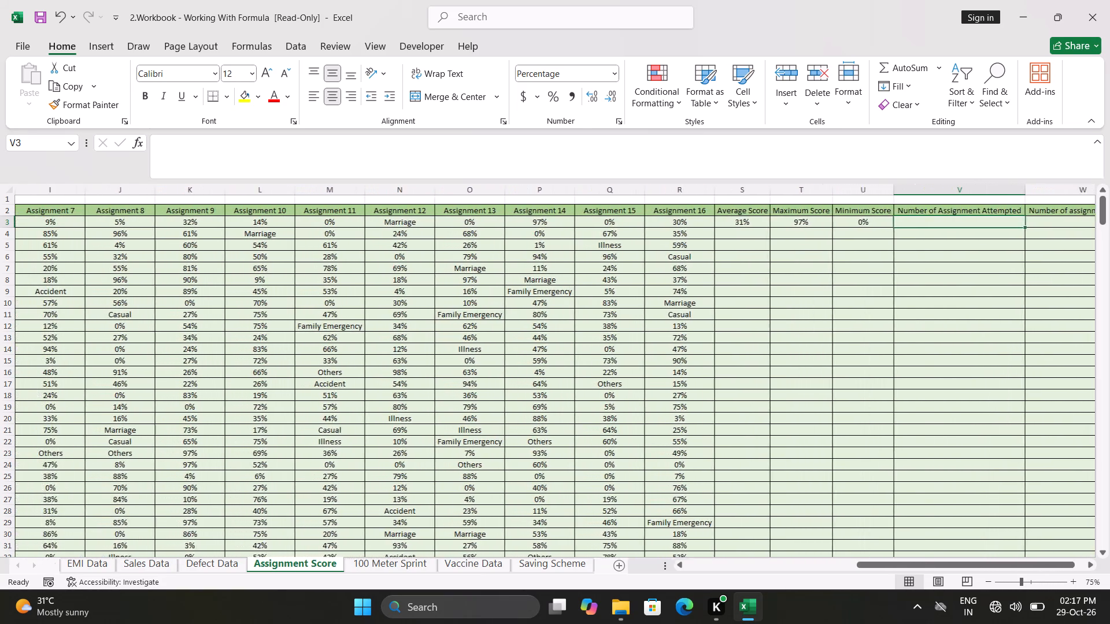
scroll(800, 237, right, 4)
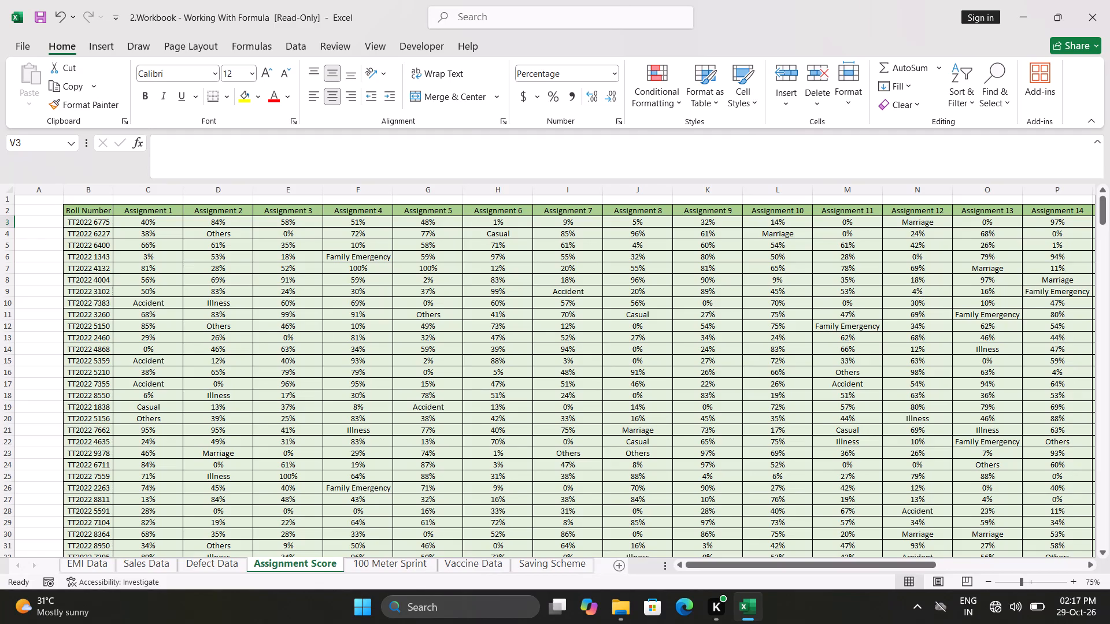
scroll(800, 237, left, 2)
scroll(800, 237, right, 1)
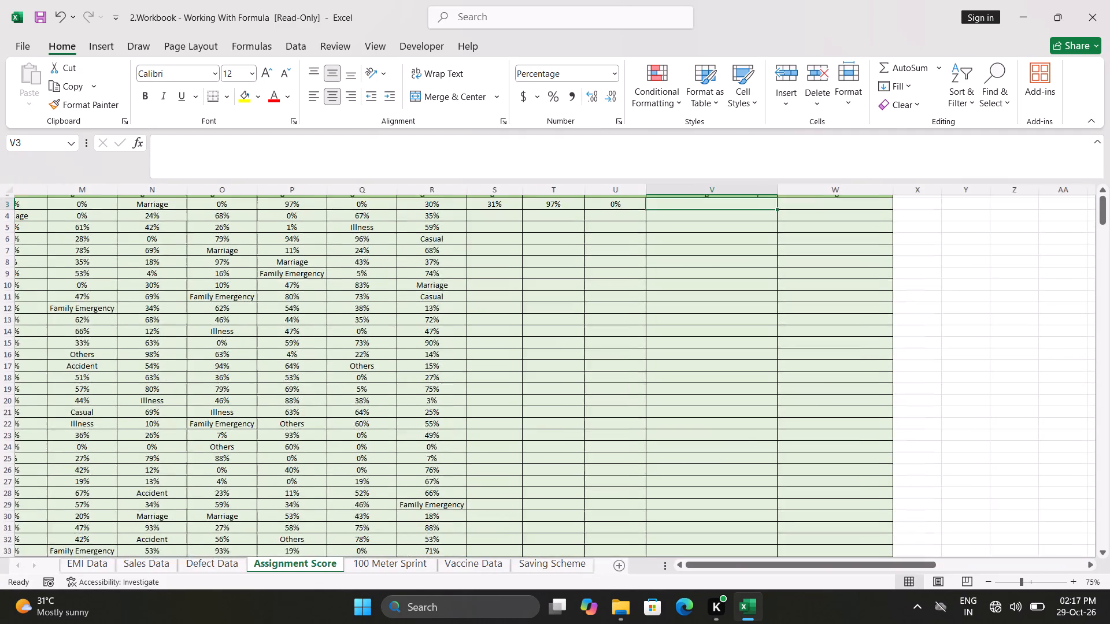
Select cell V3, the first empty cell of the Number of Assignment Attempted column.
scroll(800, 237, right, 1)
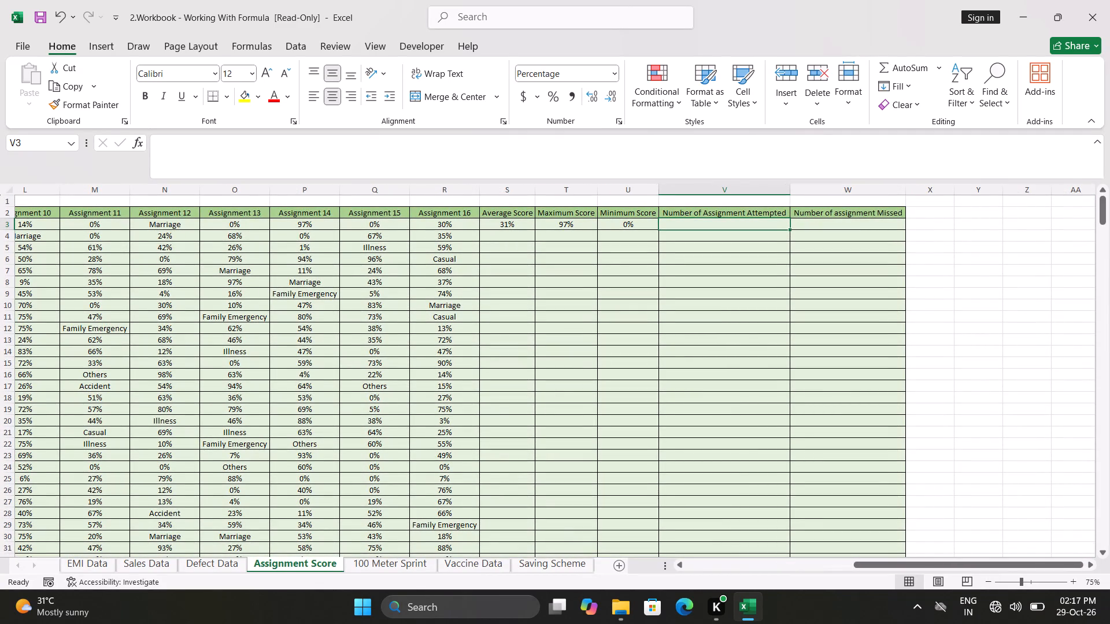
click(738, 223)
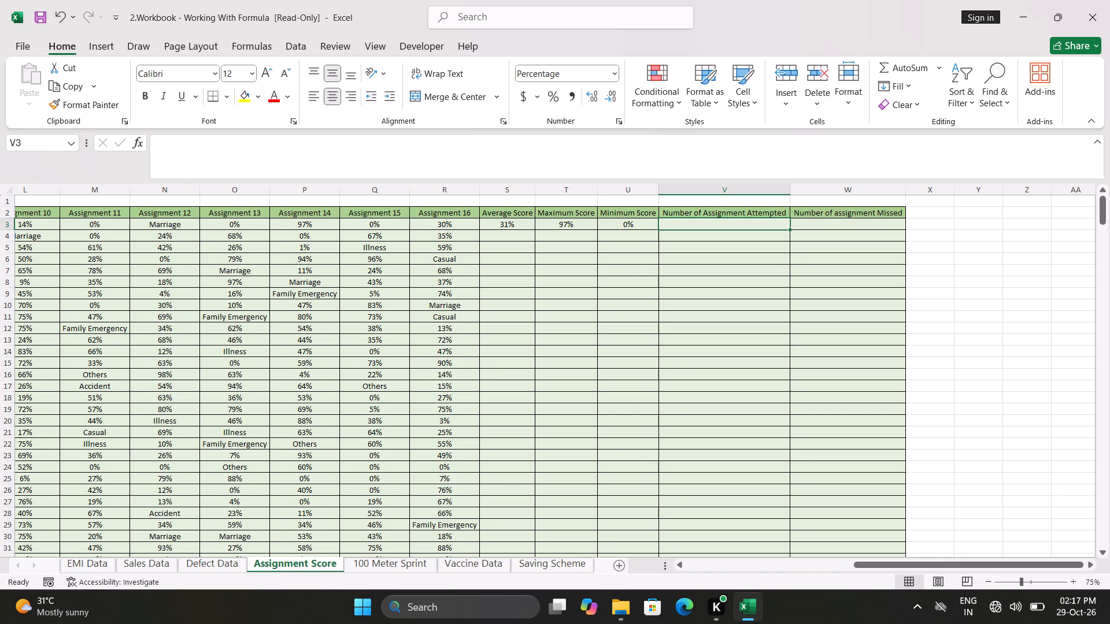
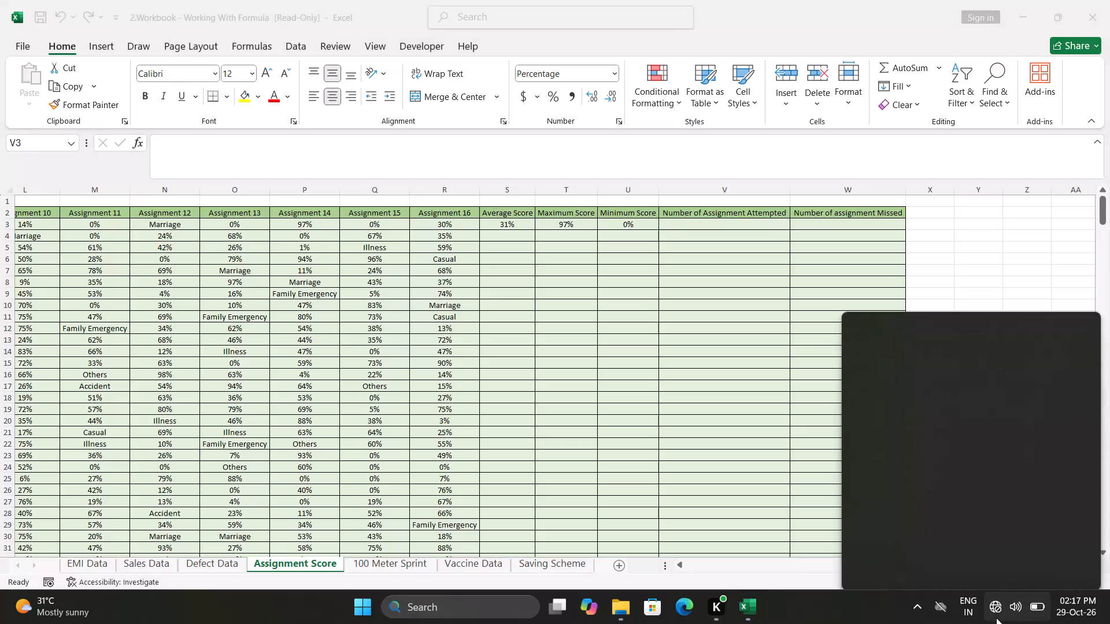
Show the available Wi-Fi networks in the Windows quick settings.
click(912, 337)
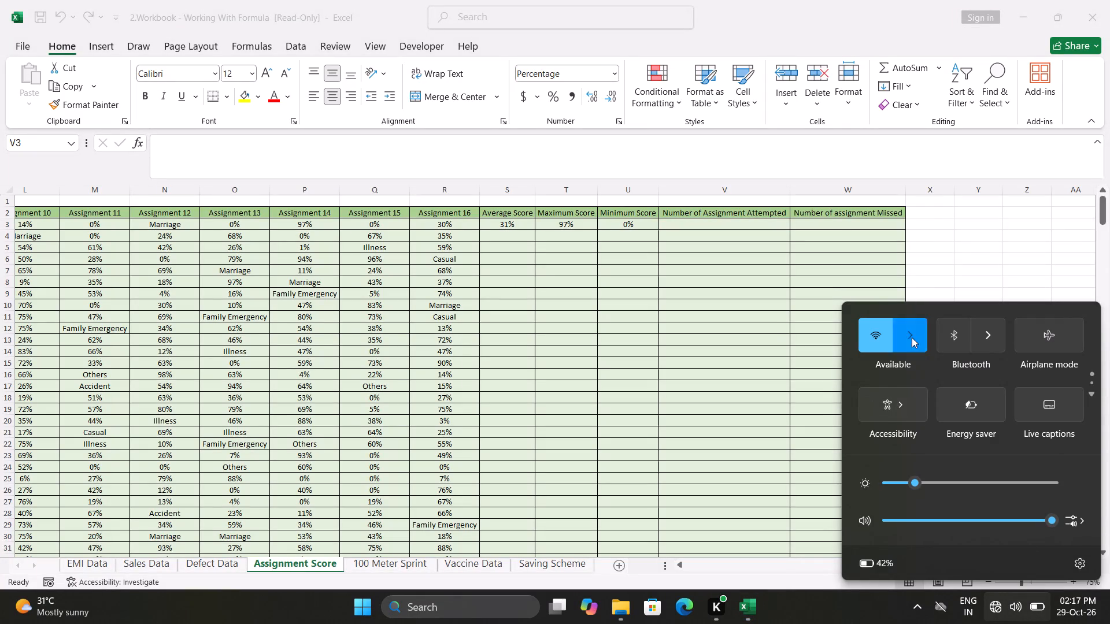